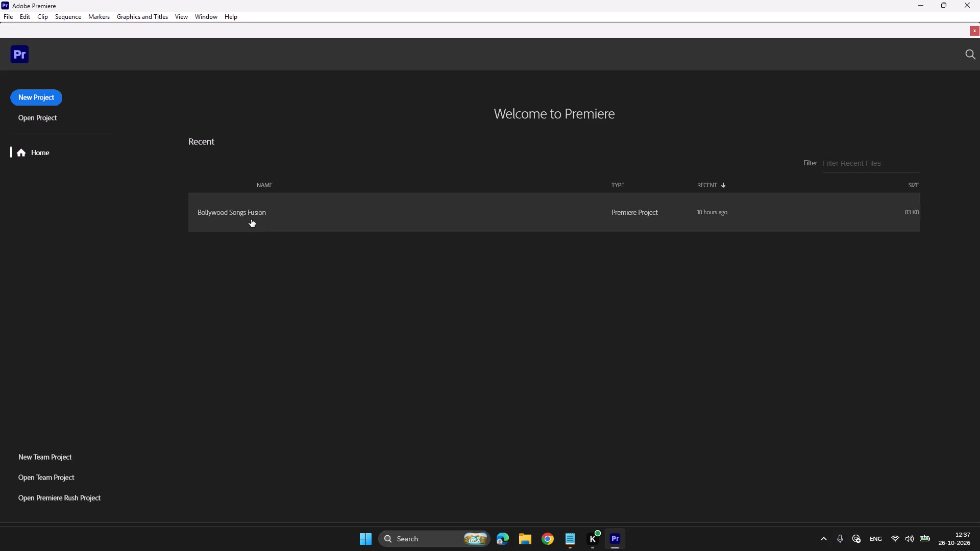
Open the recent Bollywood Songs Fusion project and cancel relinking of its missing media.
click(251, 219)
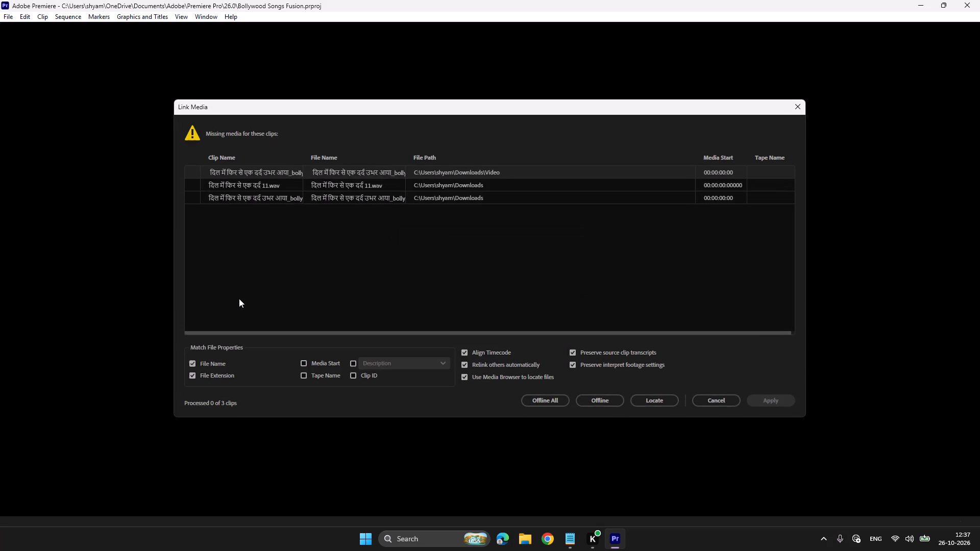
click(726, 403)
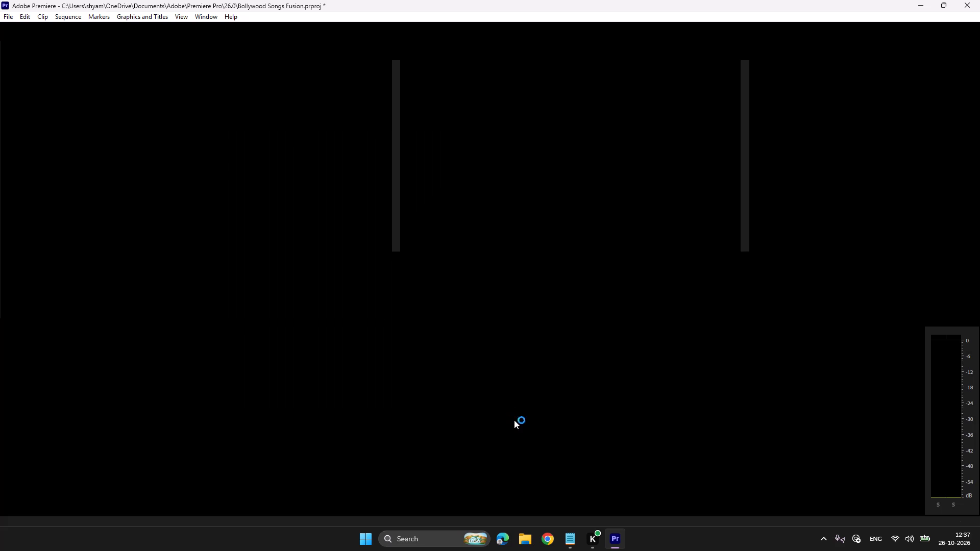
drag(569, 541, 648, 545)
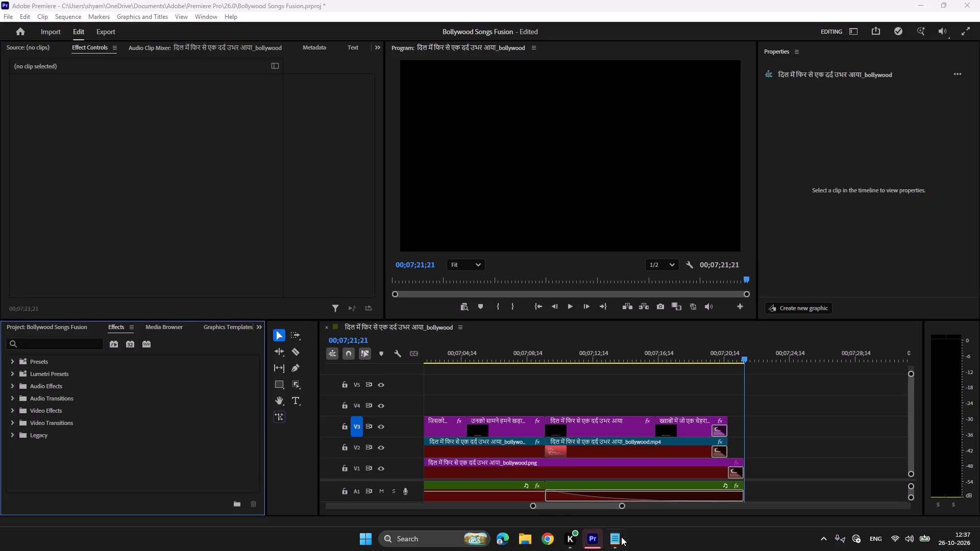
Delete all clips from the timeline except the first title clip on track V3.
drag(585, 503, 365, 506)
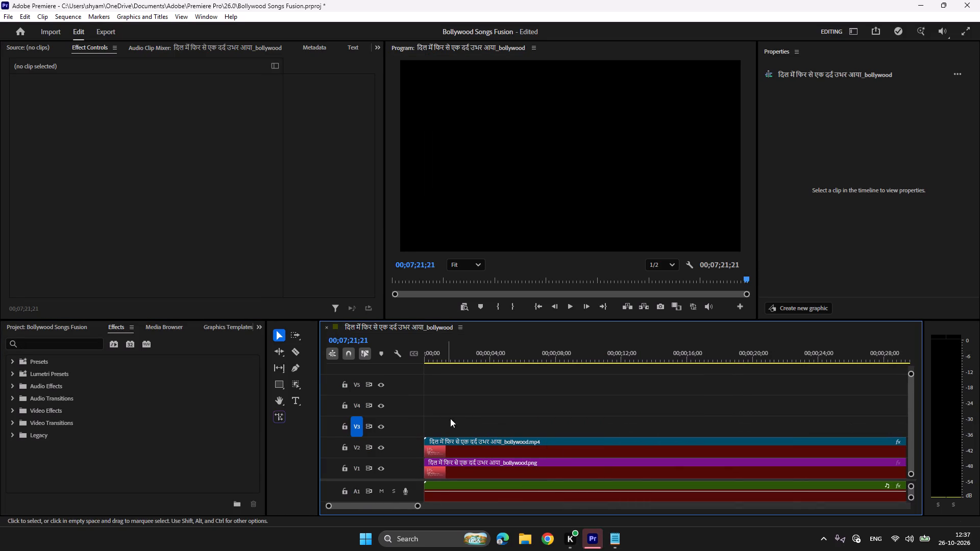
click(433, 350)
drag(419, 509, 543, 509)
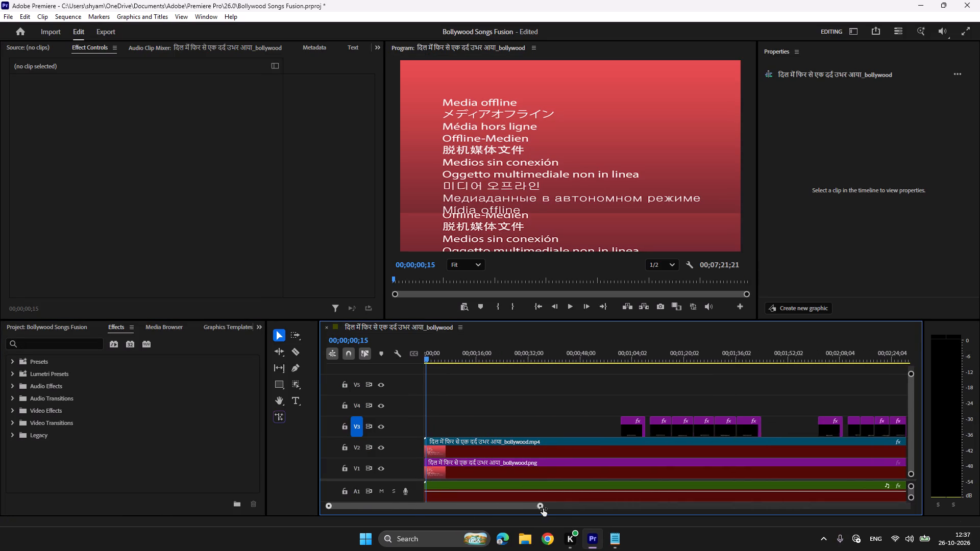
drag(543, 509, 575, 511)
key(ctrl+a)
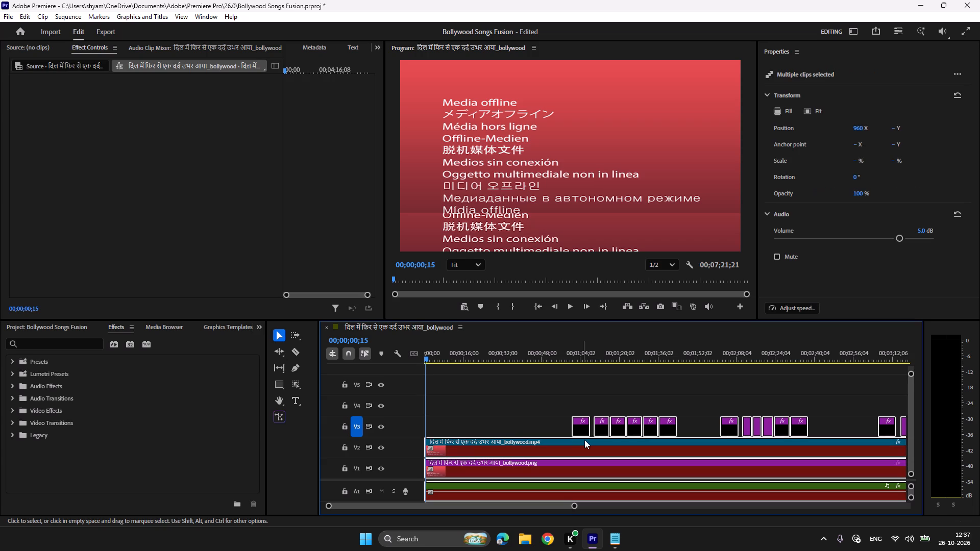
shift+click(583, 433)
key(Delete)
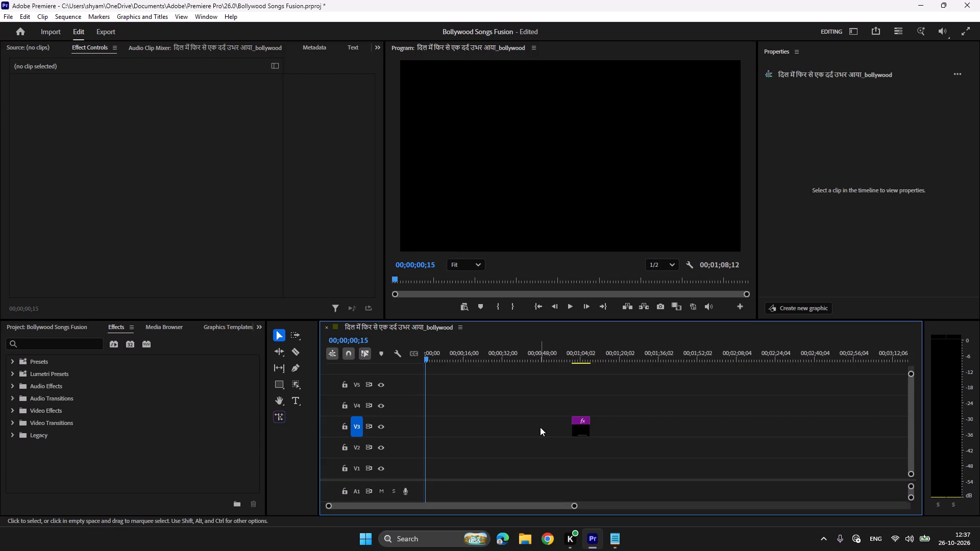
Delete the three offline media items from the project, keeping only the sequence.
click(38, 324)
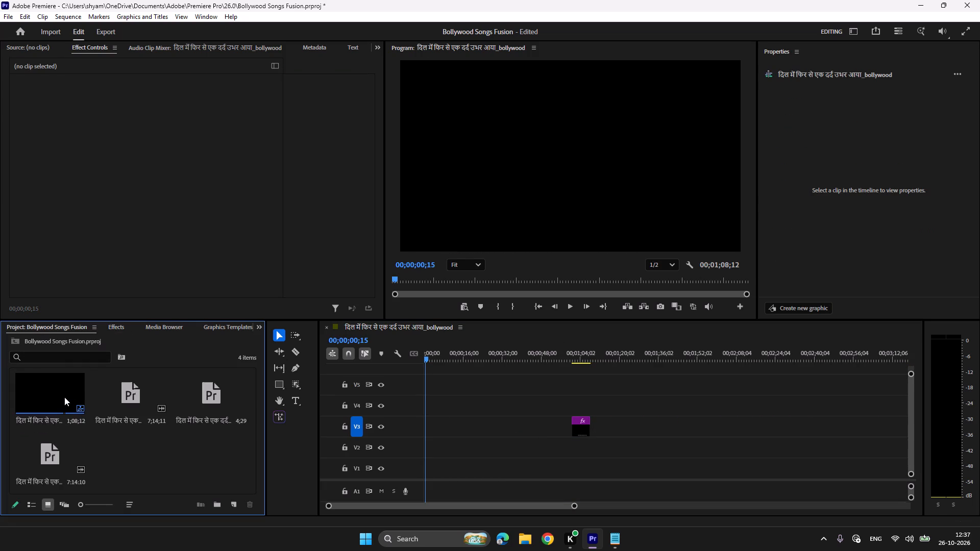
click(64, 397)
key(ctrl+a)
ctrl+click(64, 397)
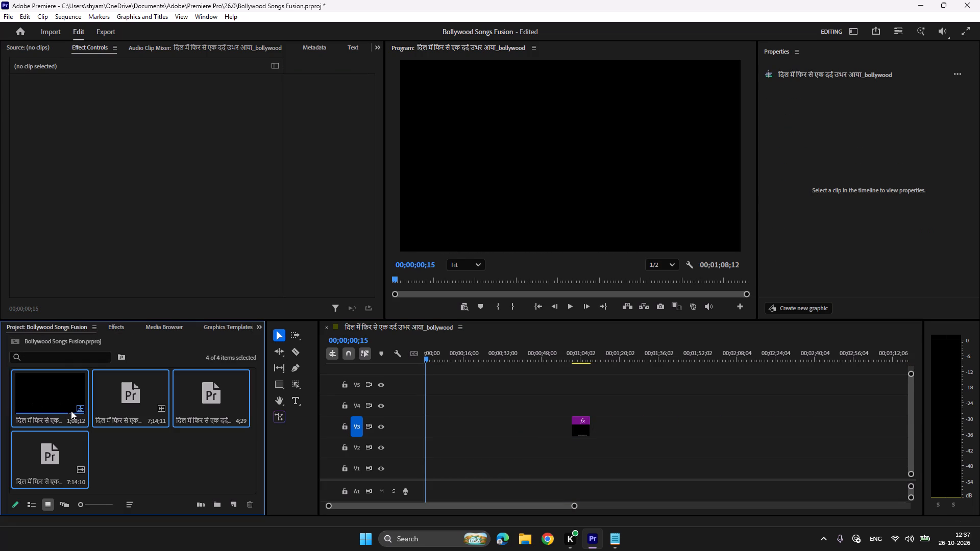
ctrl+click(46, 399)
key(Delete)
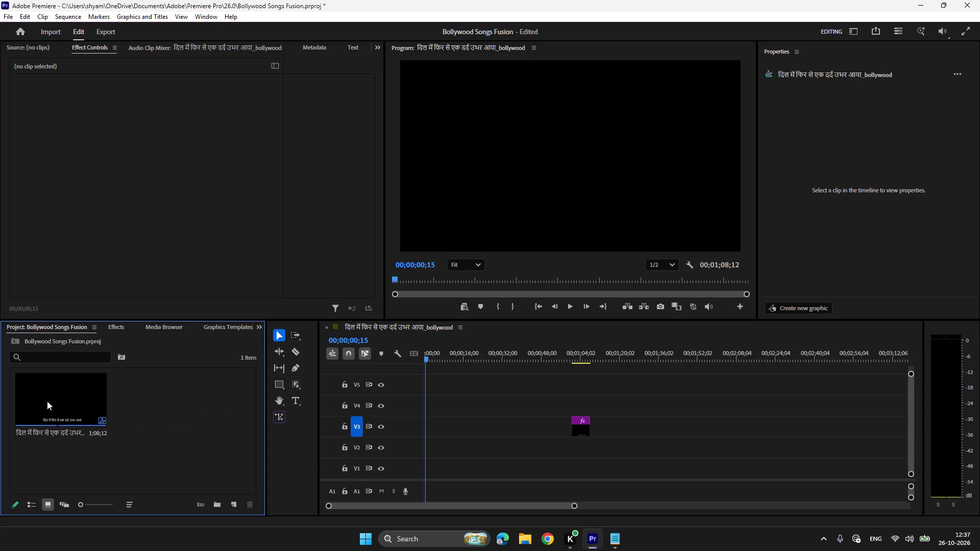
Rename the sequence as मेरे दिल की तू राधा है.
double_click(63, 433)
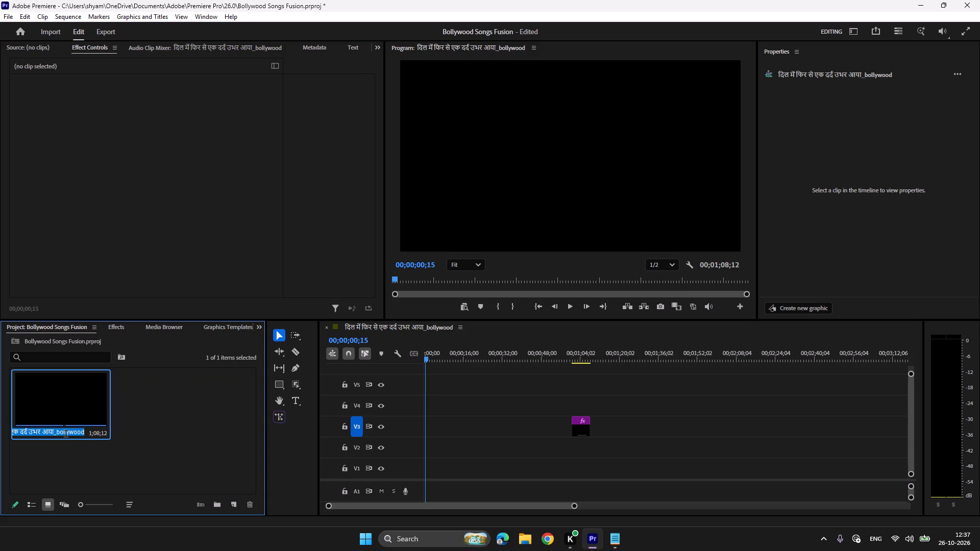
key(ctrl+v)
click(167, 437)
Import मेरे दिल की तू राधा है.mp4 from the Downloads Video folder into the project.
double_click(158, 426)
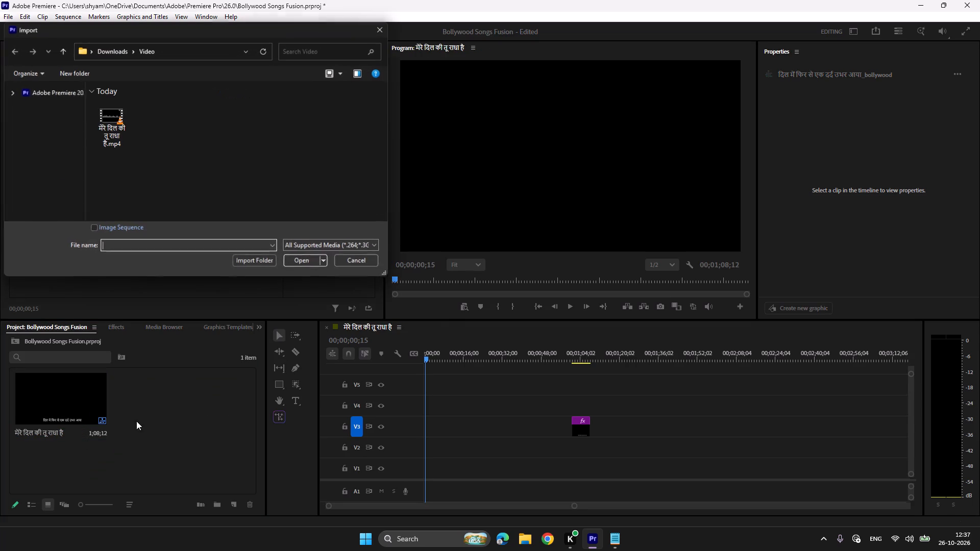
click(116, 132)
click(314, 264)
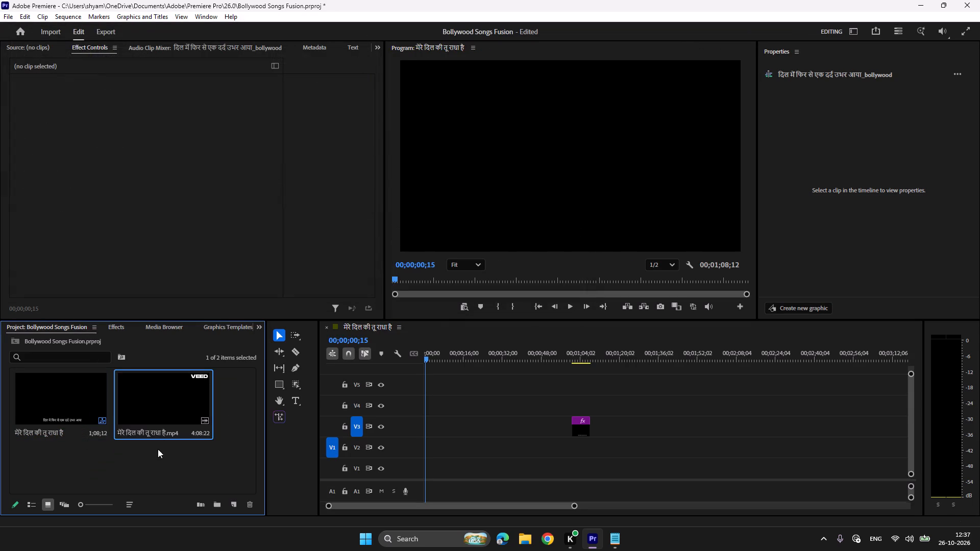
Import मेरे दिल की तू राधा है.png and मेरा तो बस नाम है 3.wav together from the Downloads folder.
double_click(156, 466)
scroll(48, 117, up, 3)
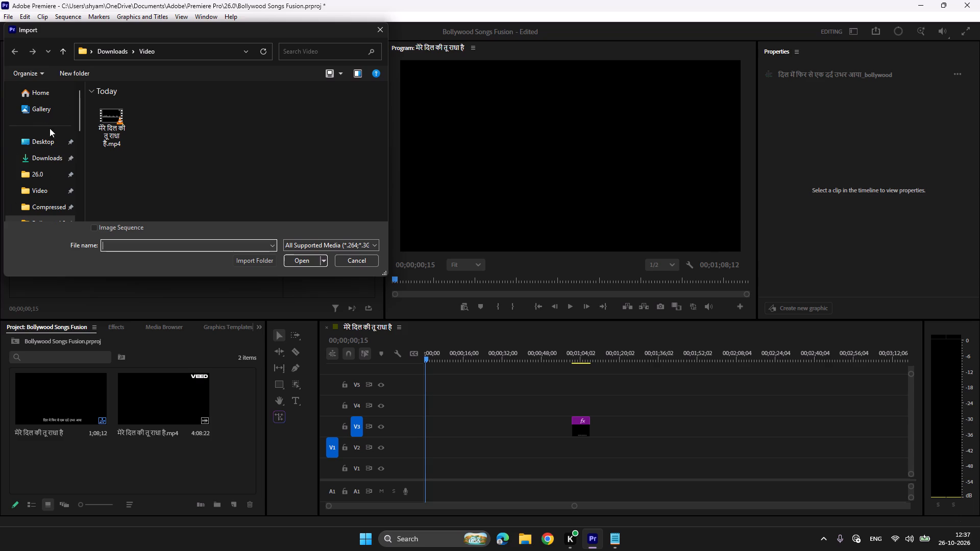
scroll(50, 131, up, 1)
click(51, 160)
click(150, 138)
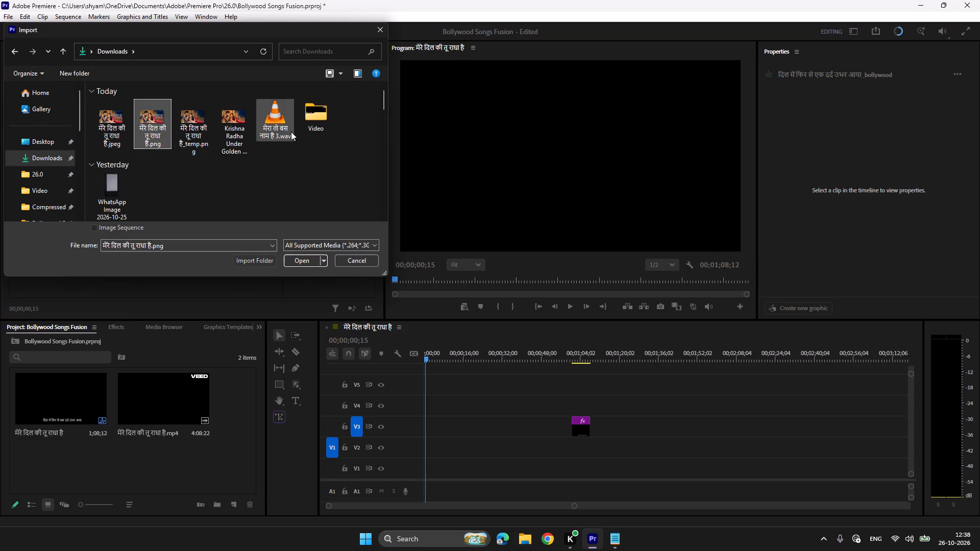
ctrl+click(283, 131)
click(293, 264)
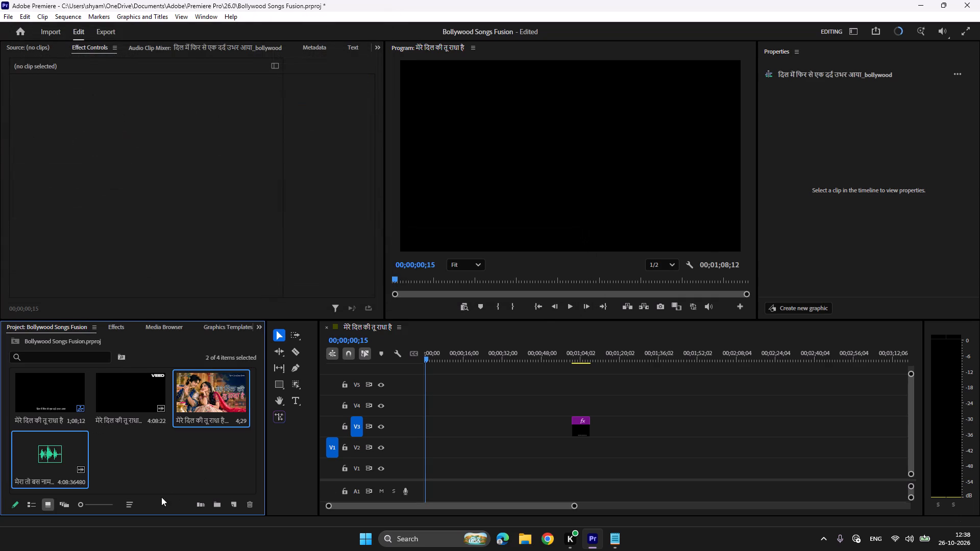
Place the PNG image at the start of track V1 and the WAV audio at the start of track A1.
click(166, 480)
drag(218, 392, 458, 461)
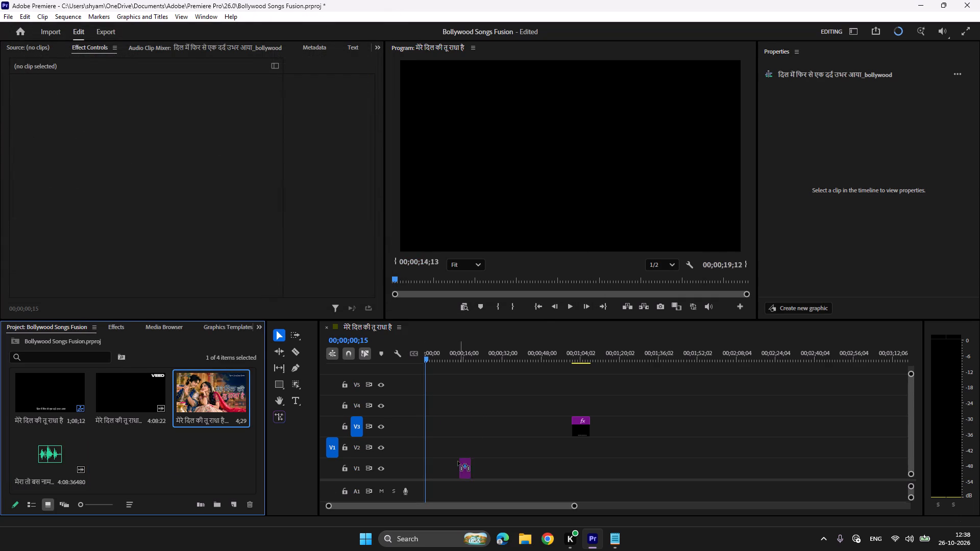
drag(458, 461, 416, 465)
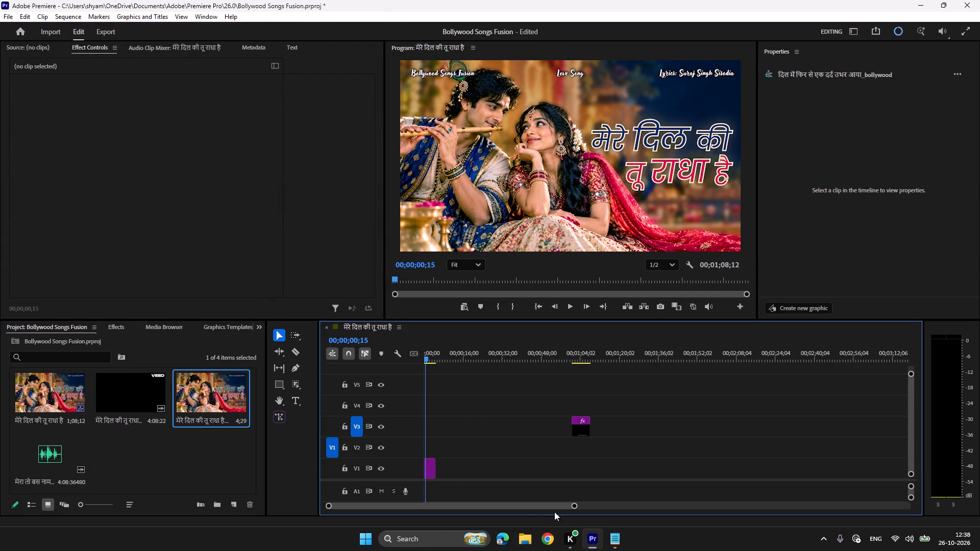
drag(574, 506, 513, 507)
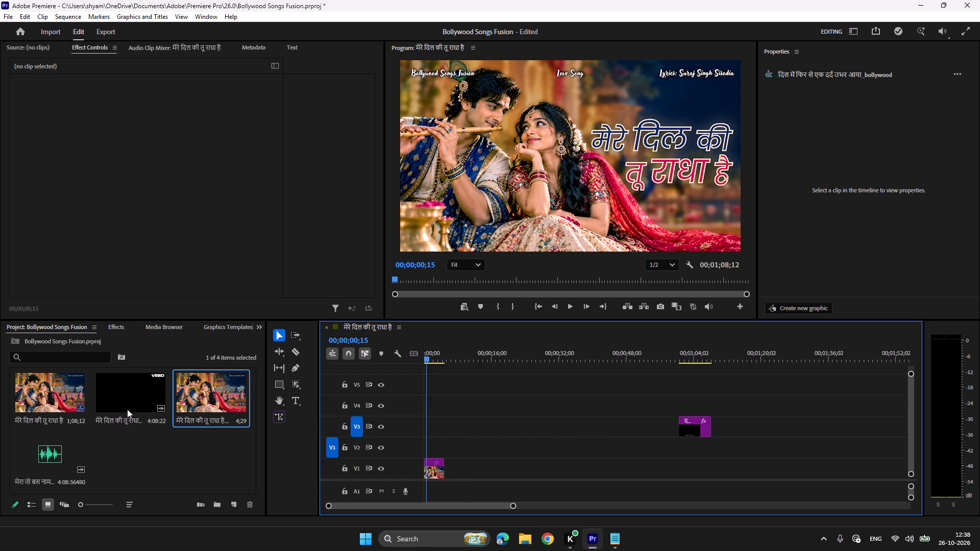
drag(61, 454, 421, 492)
Place only the video of the waveform MP4 at the start of track V2 and scale it to fill the frame.
double_click(134, 389)
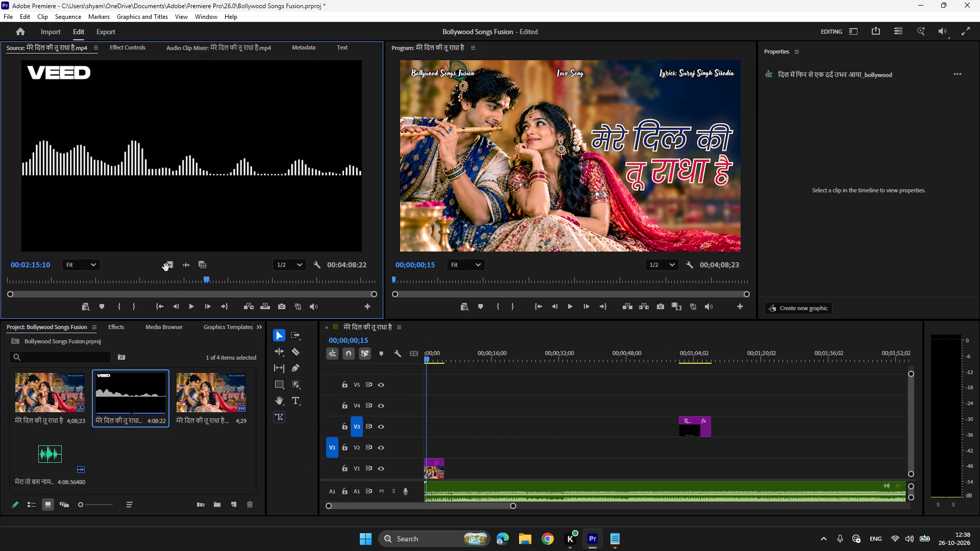
drag(168, 266, 407, 447)
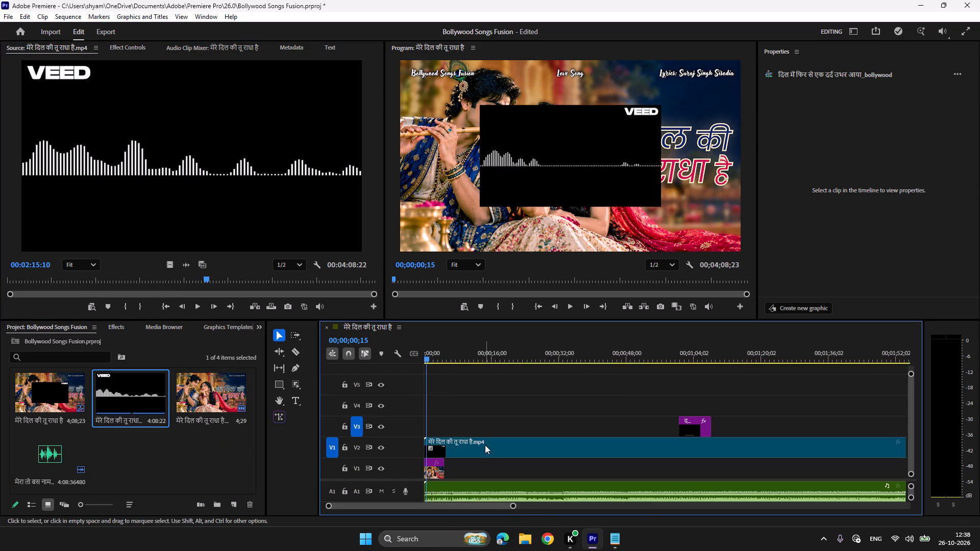
right_click(485, 445)
click(533, 424)
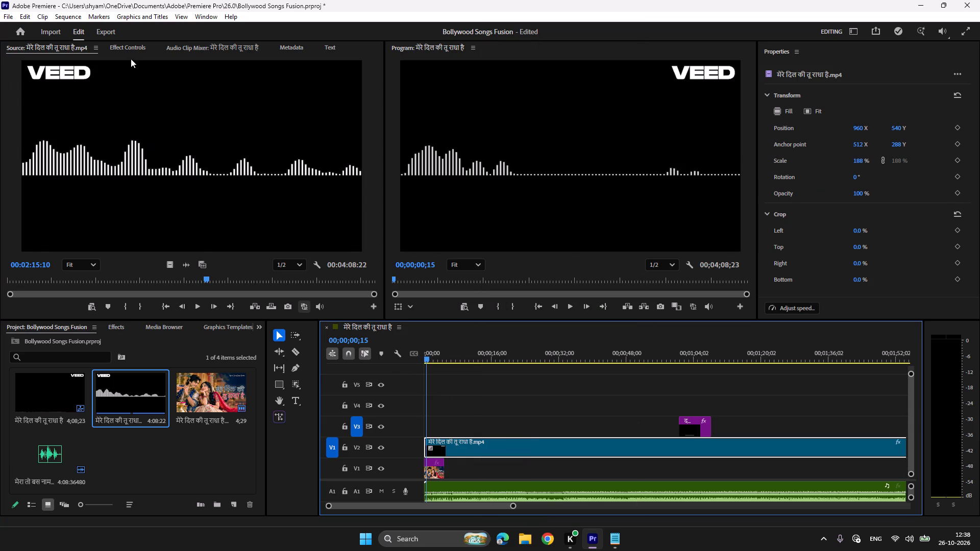
Crop the waveform clip on V2 by 40% at the top and 40% at the bottom.
click(127, 44)
click(148, 196)
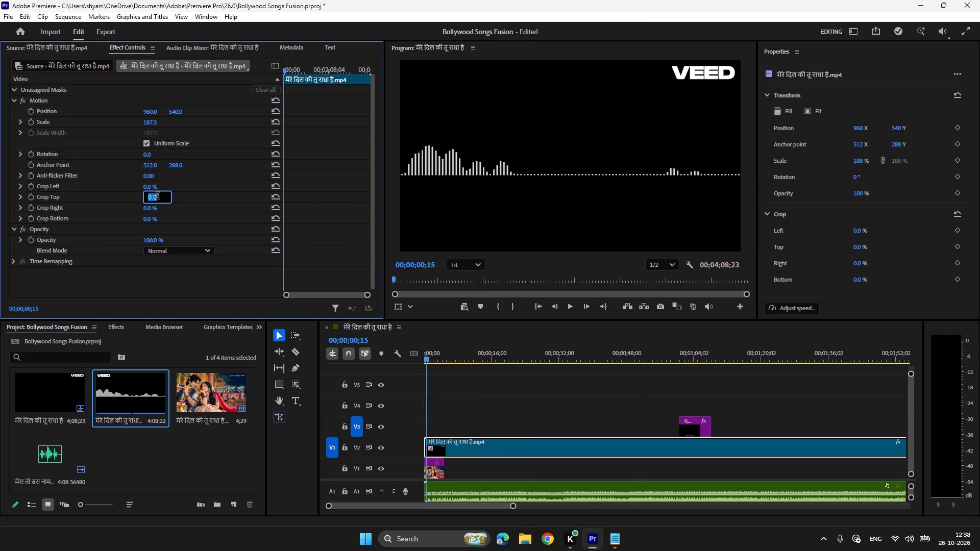
text(40)
key(Return)
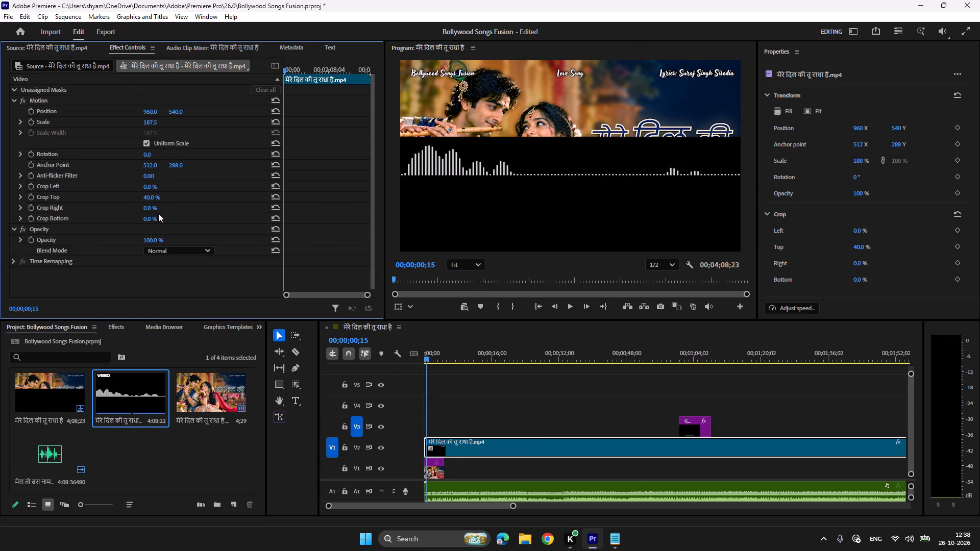
click(155, 216)
text(40)
key(Return)
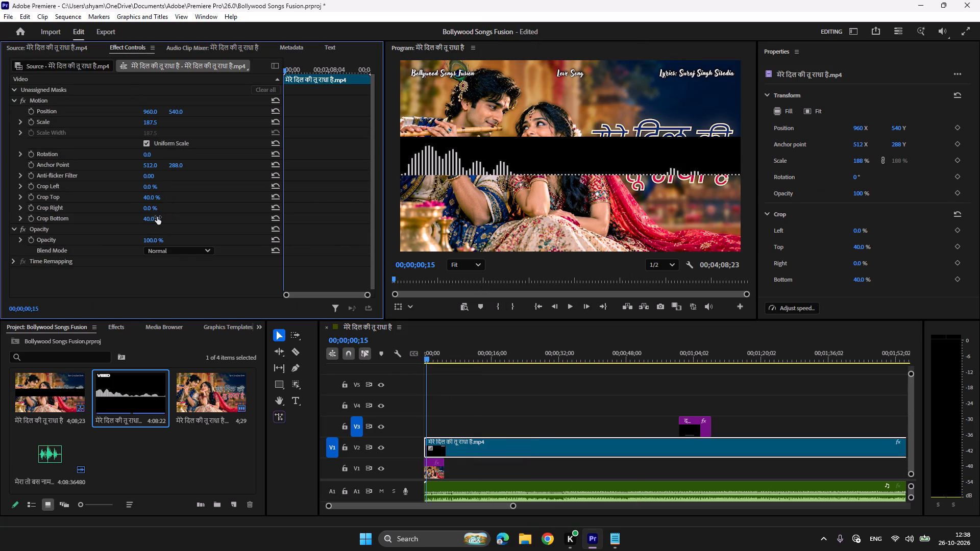
Set the waveform clip's vertical position to 972 to move it to the bottom of the picture.
click(179, 110)
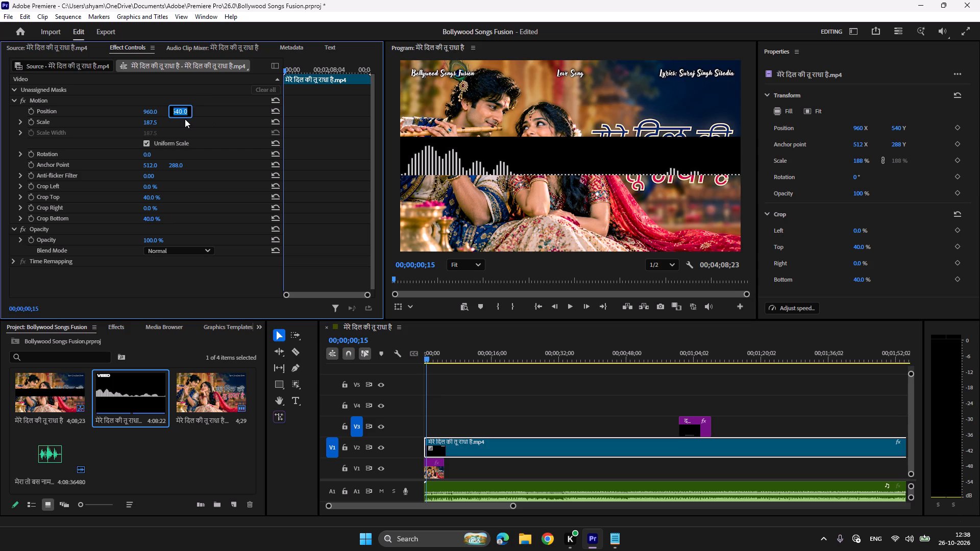
key(7)
key(BackSpace)
text(972)
key(Return)
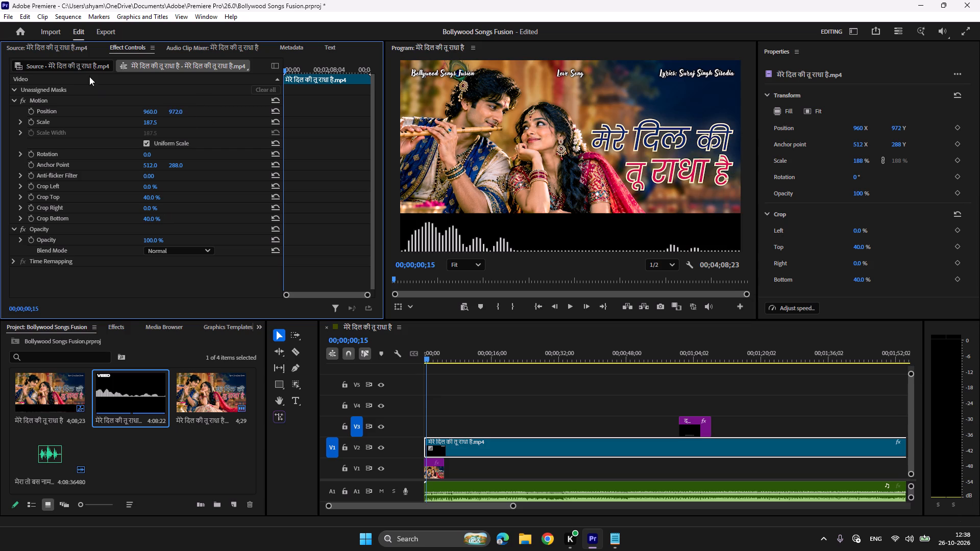
Apply the Luma Key keying effect to the waveform clip on V2 and briefly play the result.
click(117, 329)
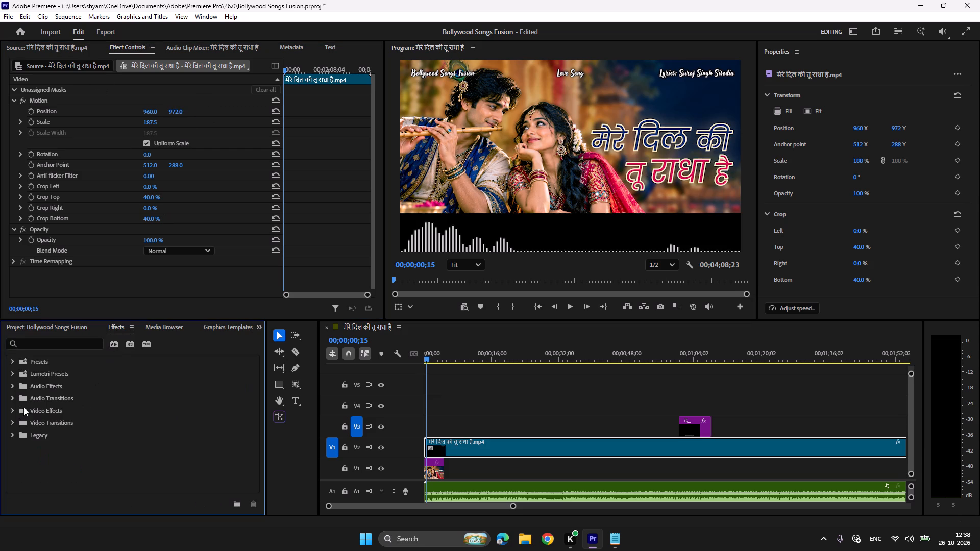
click(11, 408)
scroll(94, 431, down, 7)
click(14, 439)
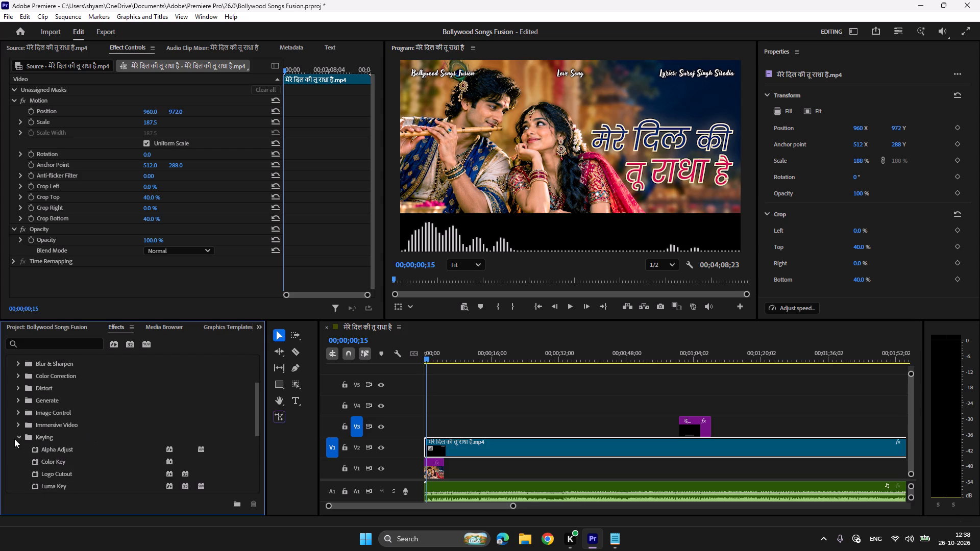
scroll(130, 450, down, 4)
double_click(63, 441)
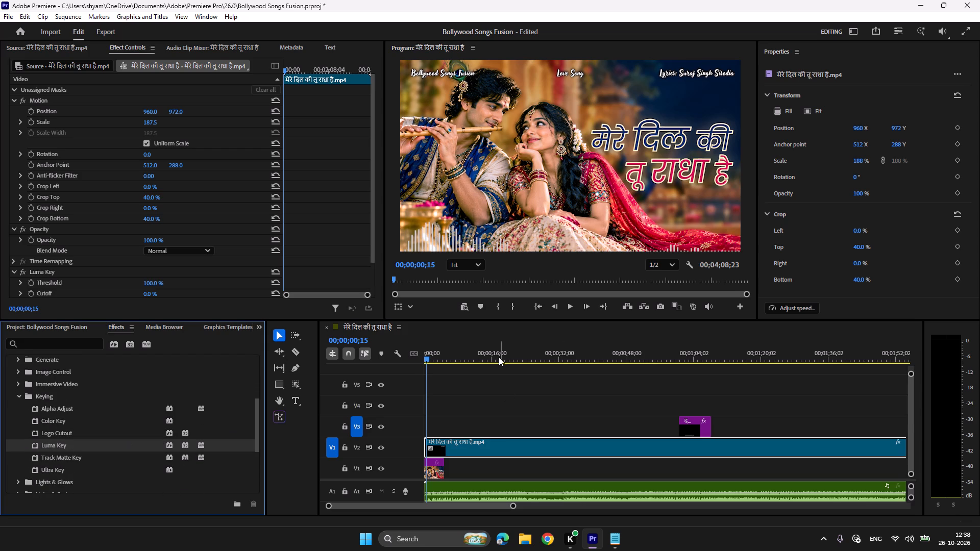
key(space)
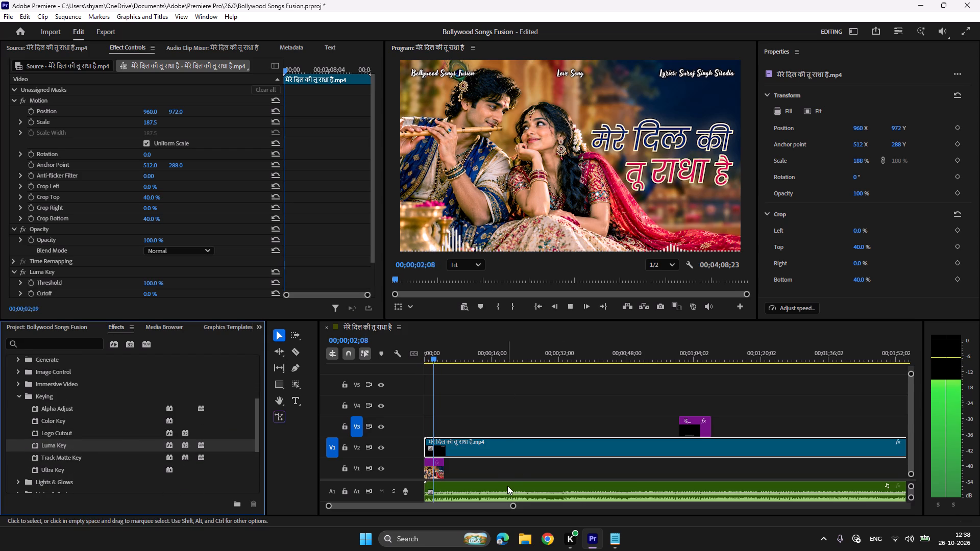
key(space)
Extend the PNG image on V1 so that it ends together with the waveform clip on V2.
drag(513, 505, 682, 511)
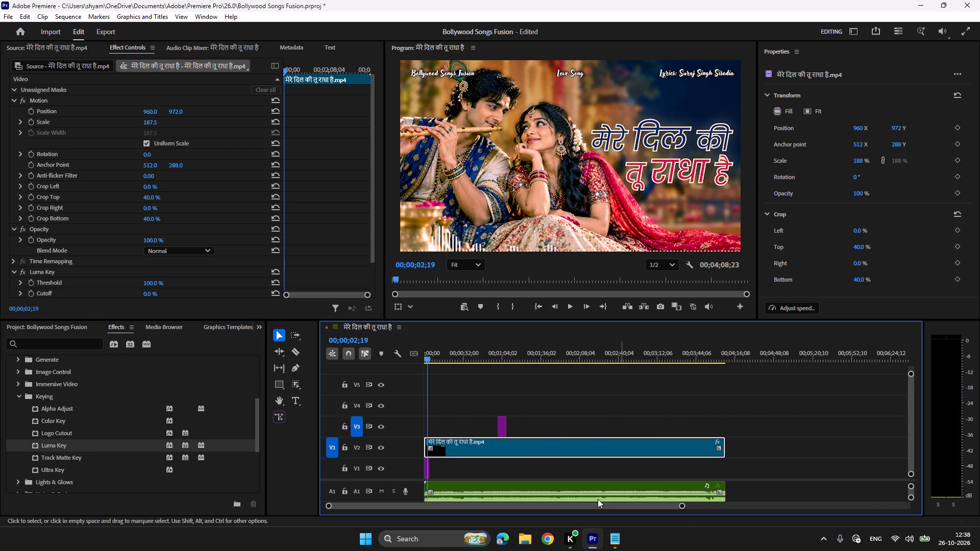
drag(431, 468, 723, 468)
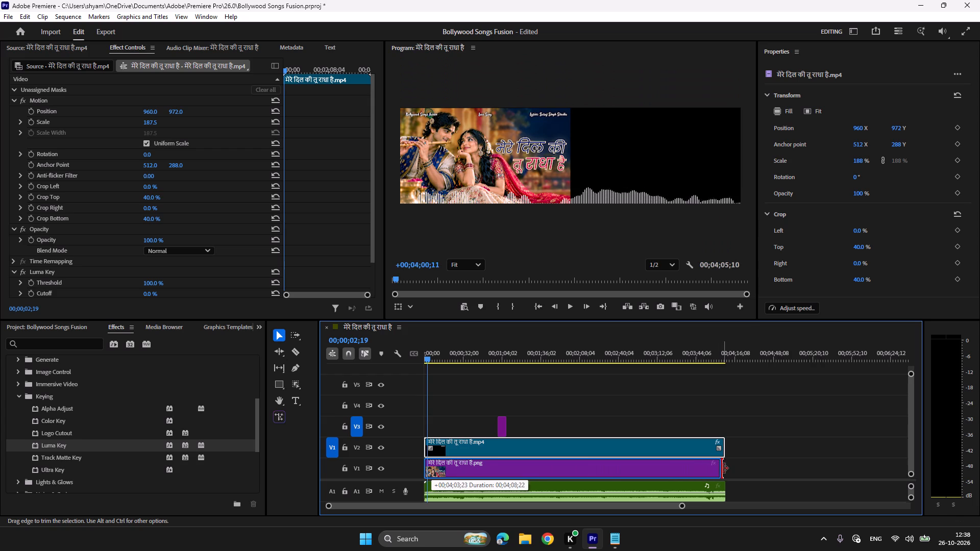
drag(723, 468, 724, 468)
Start playback and move the remaining title clip on V3 earlier, to start at about 00;00;36;00.
drag(682, 506, 467, 506)
key(space)
click(882, 428)
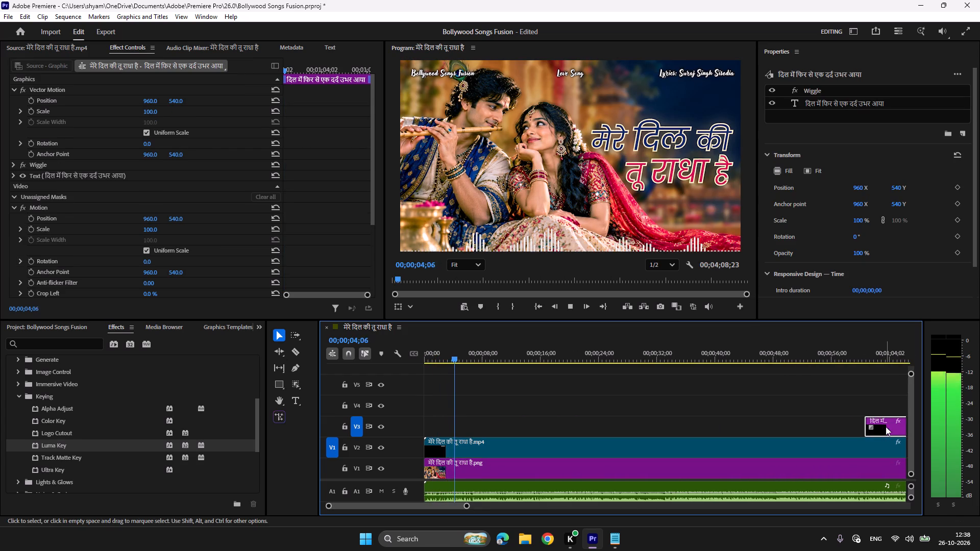
drag(886, 427, 708, 435)
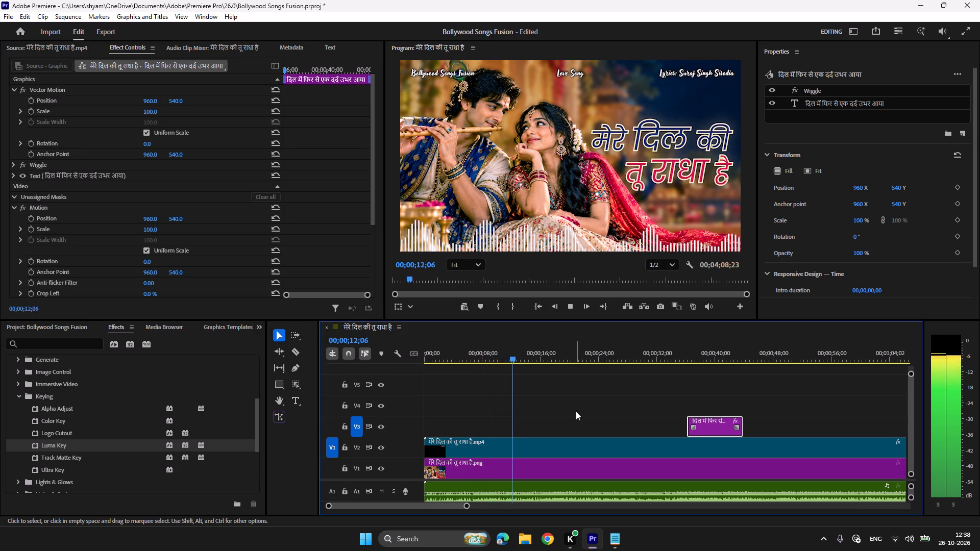
Save the project.
key(ctrl+s)
Play until the vocals begin and move the title clip on V3 to start at about 00;00;23;17.
key(space)
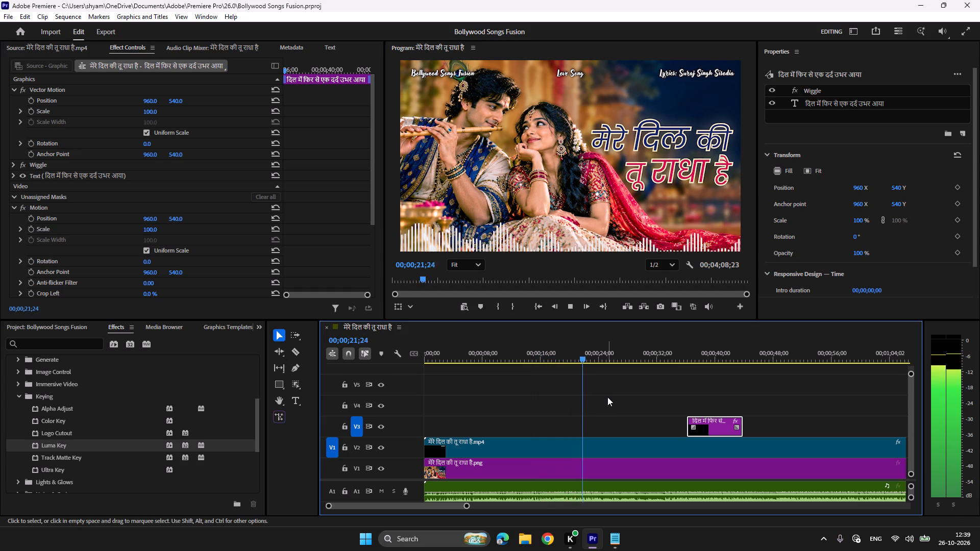
scroll(607, 397, up, 1)
scroll(607, 397, down, 2)
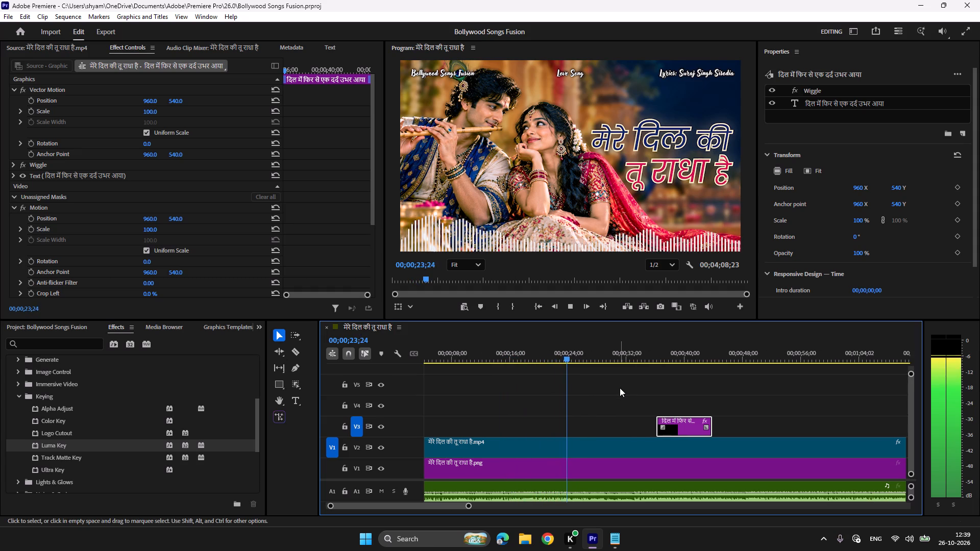
key(space)
click(560, 352)
key(space)
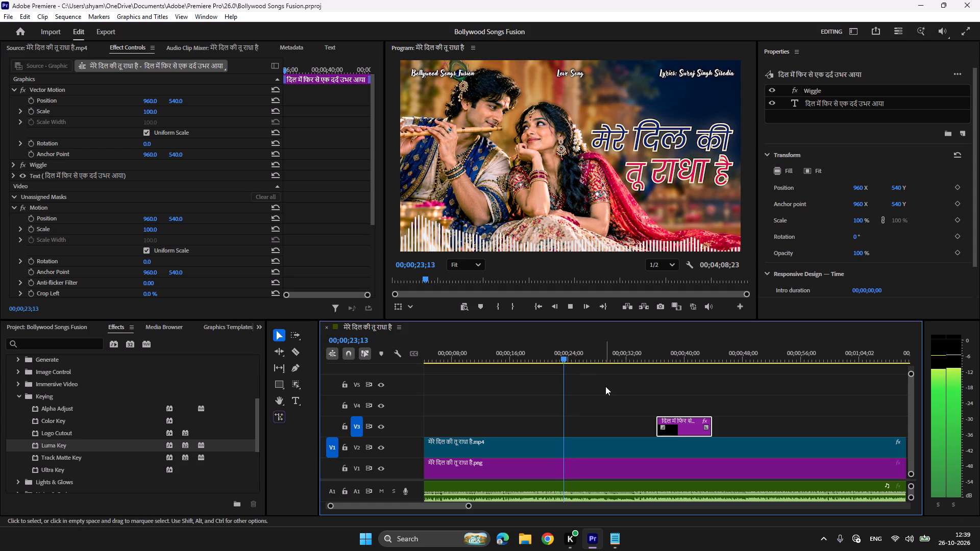
key(space)
drag(682, 422, 594, 424)
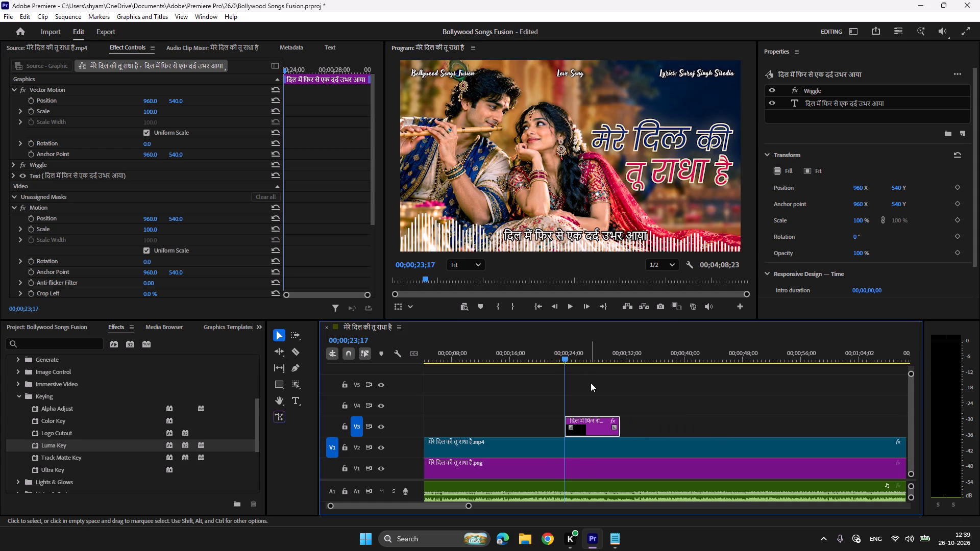
Replace the text of the title clip on V3 with the copied lyric line मेरे दिल की तू राधा है.
key(t)
click(589, 345)
click(566, 239)
key(ctrl+a)
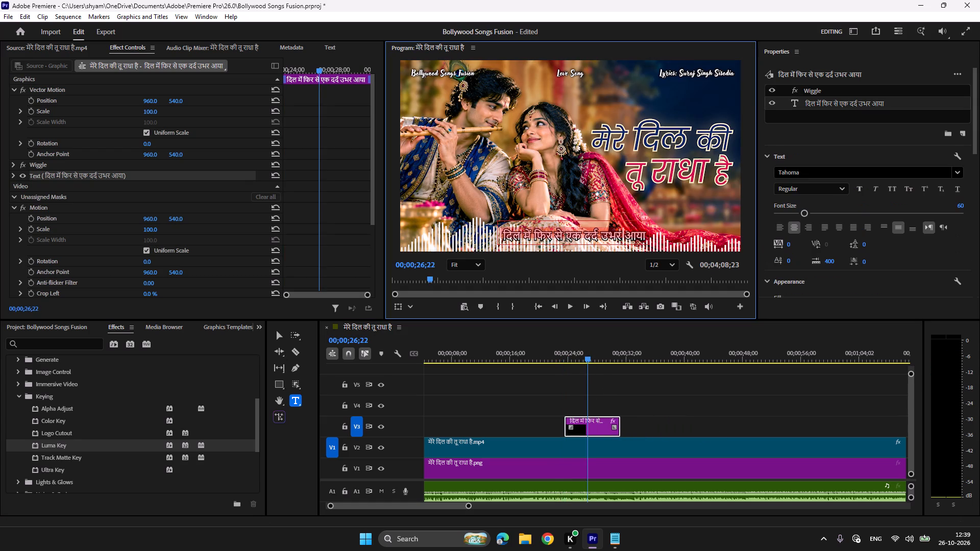
key(ctrl+v)
Play the first lyric line and trim its clip on V3 to end at about 00;00;25;27.
click(567, 350)
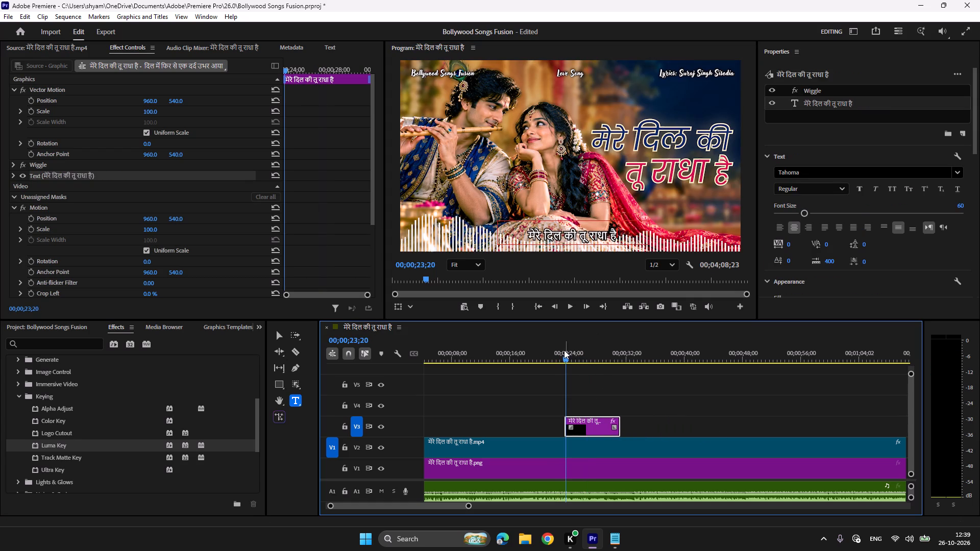
click(564, 350)
key(space)
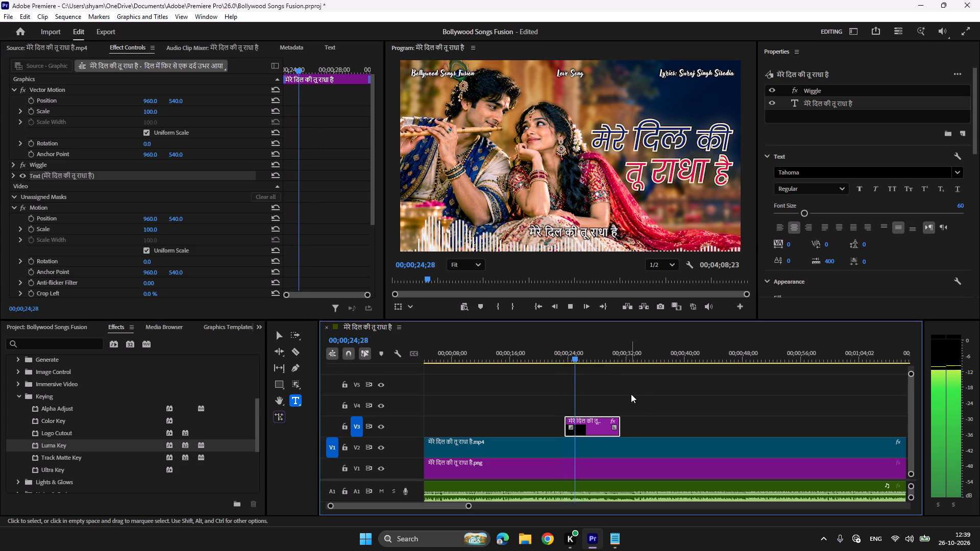
key(space)
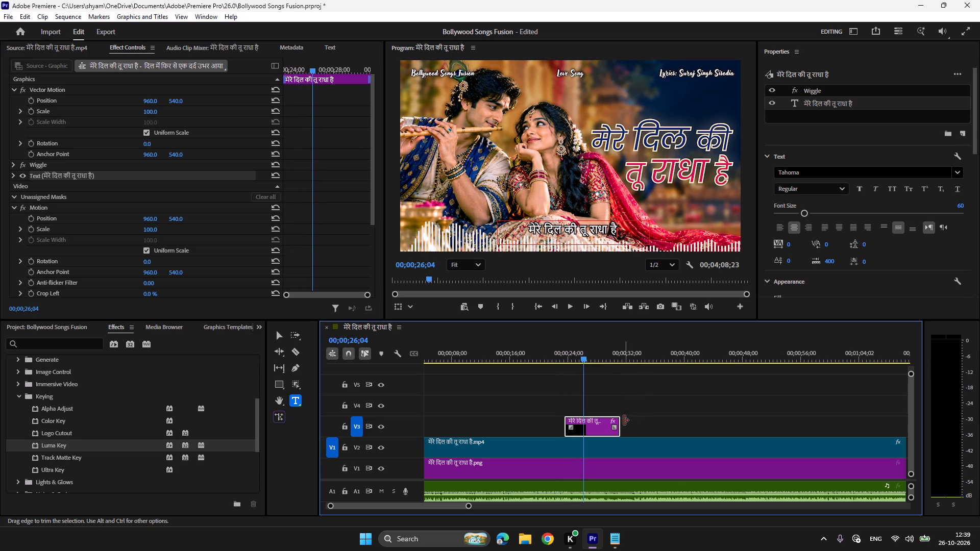
drag(618, 422, 582, 424)
click(572, 354)
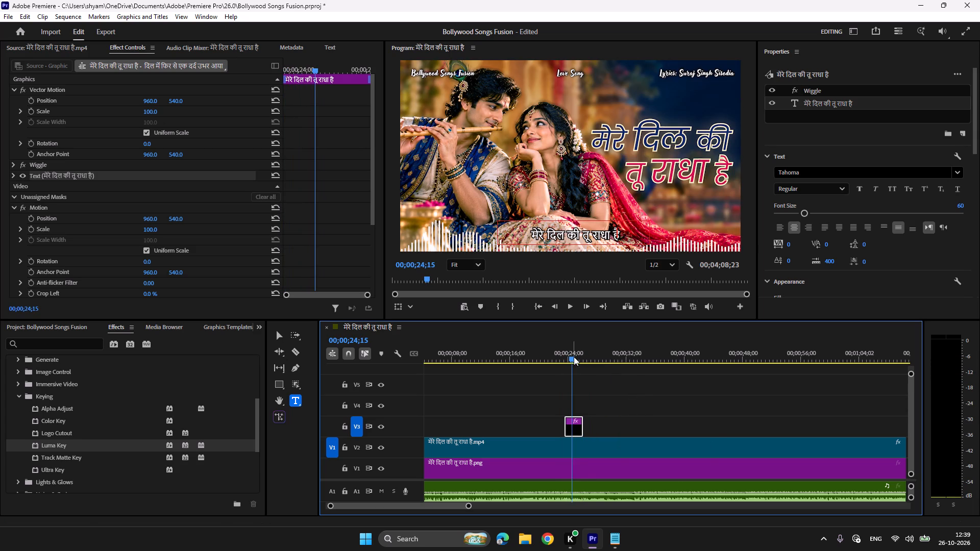
drag(467, 507, 431, 507)
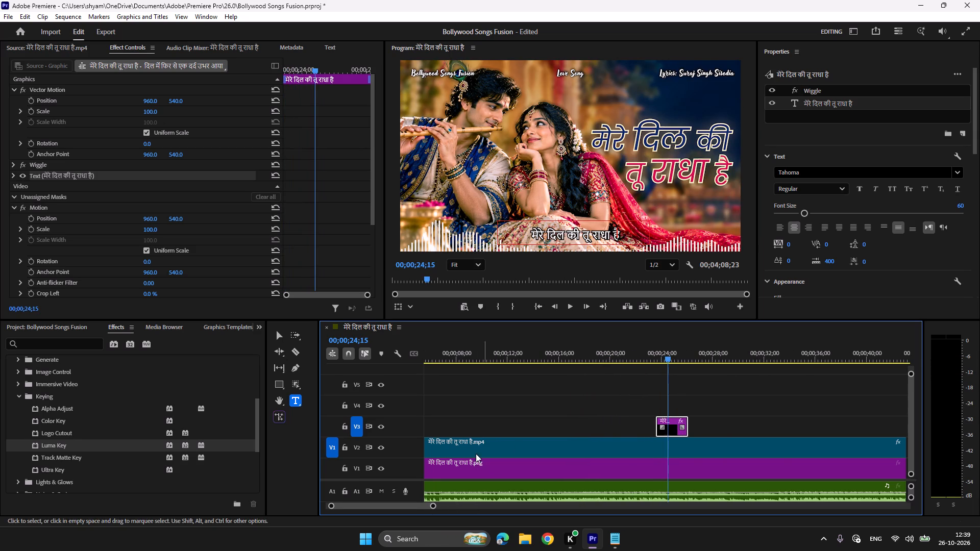
drag(432, 504, 418, 504)
scroll(524, 421, down, 7)
key(space)
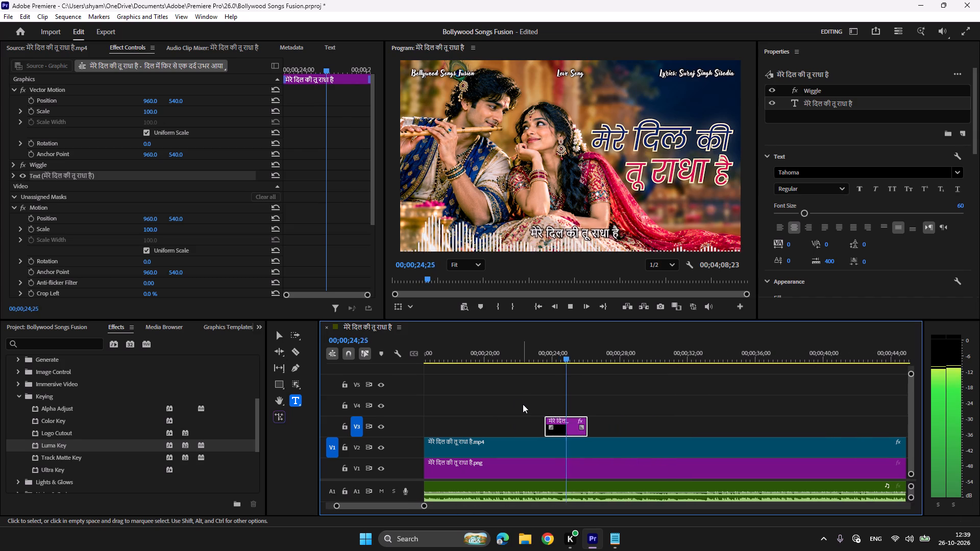
key(space)
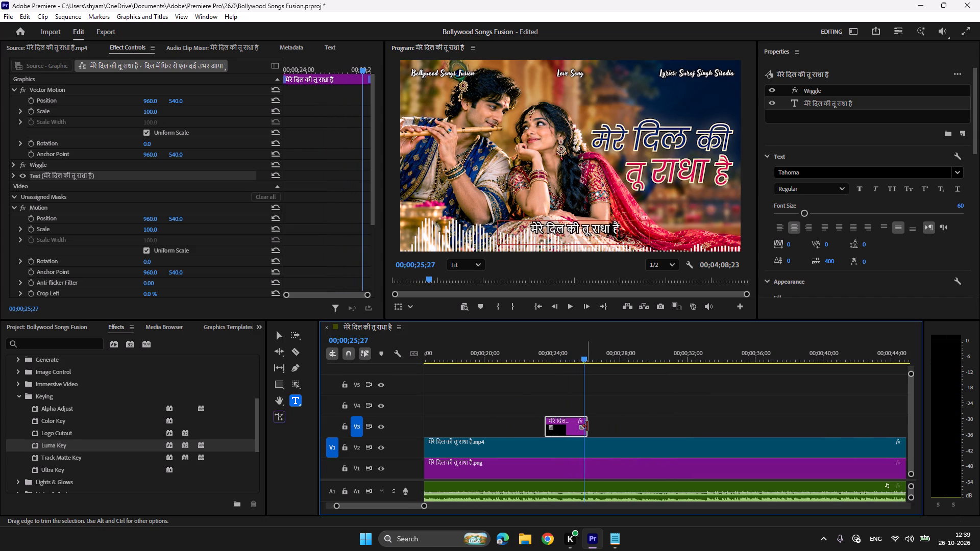
click(587, 426)
Duplicate the first lyric clip on V3 at 00;00;26;01.
key(space)
key(space)
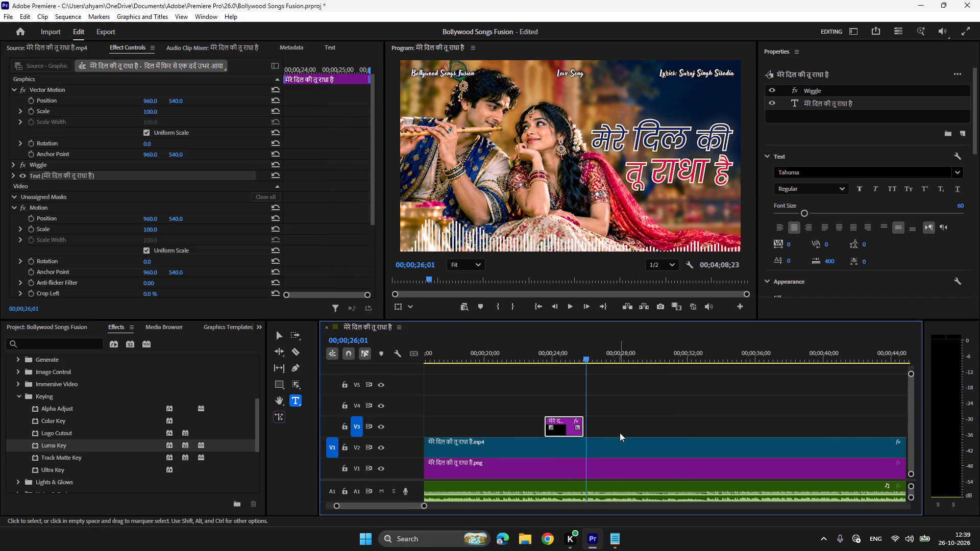
key(ctrl+c)
key(ctrl+v)
Copy the line बोल तेरा क्या इरादा है from the lyrics file in Notepad and replace the second lyric clip's text with it.
click(603, 347)
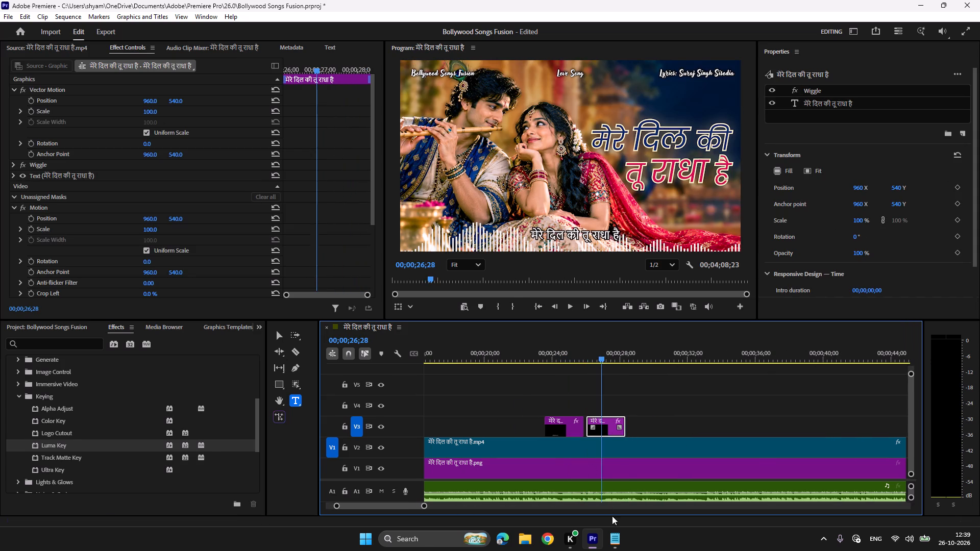
click(621, 534)
drag(581, 177, 508, 178)
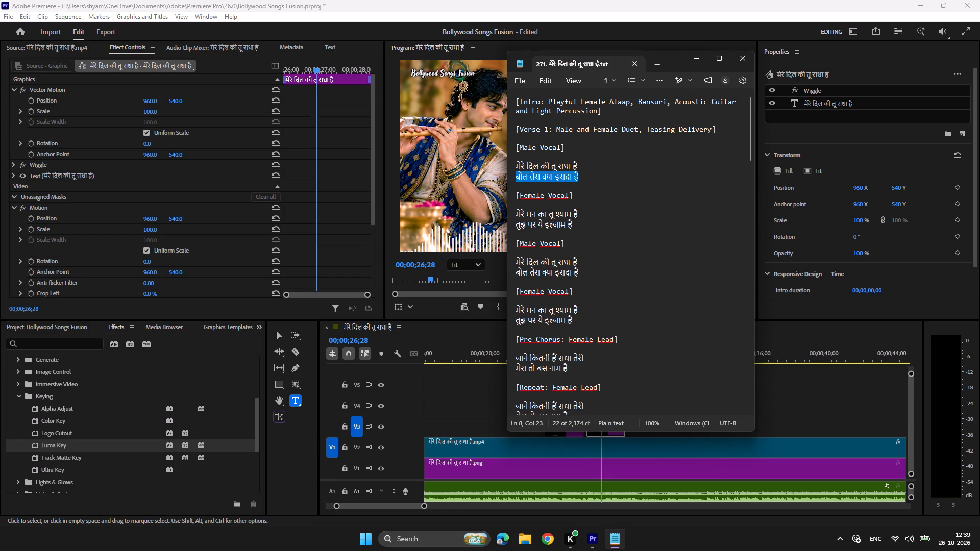
key(ctrl+c)
click(594, 540)
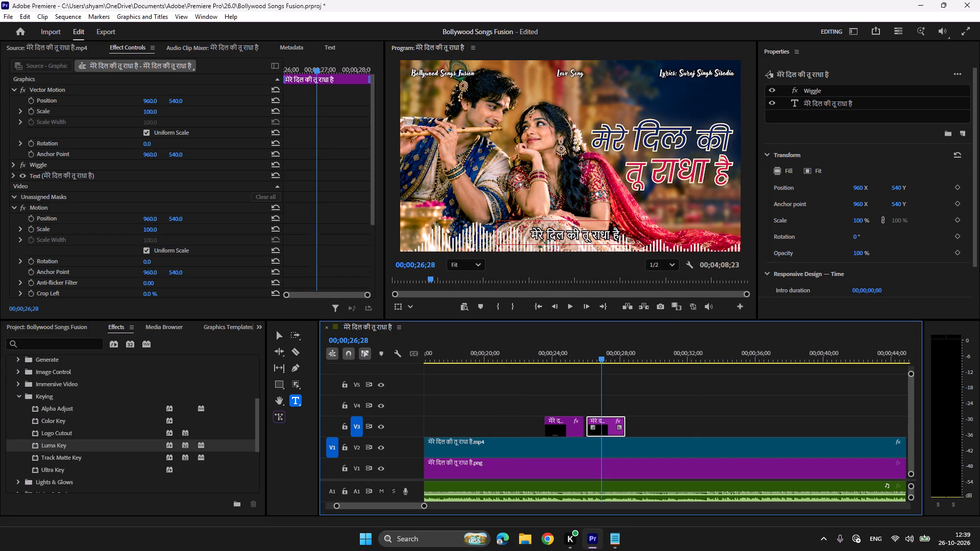
click(572, 231)
key(ctrl+a)
key(ctrl+v)
Play the second lyric line and duplicate its clip on V3 at 00;00;28;15.
click(583, 351)
key(space)
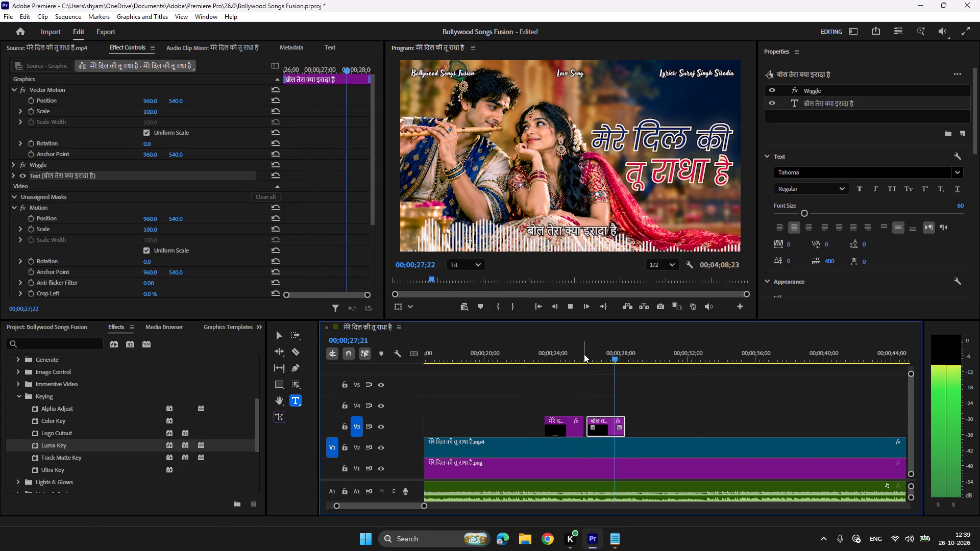
key(space)
click(616, 356)
key(space)
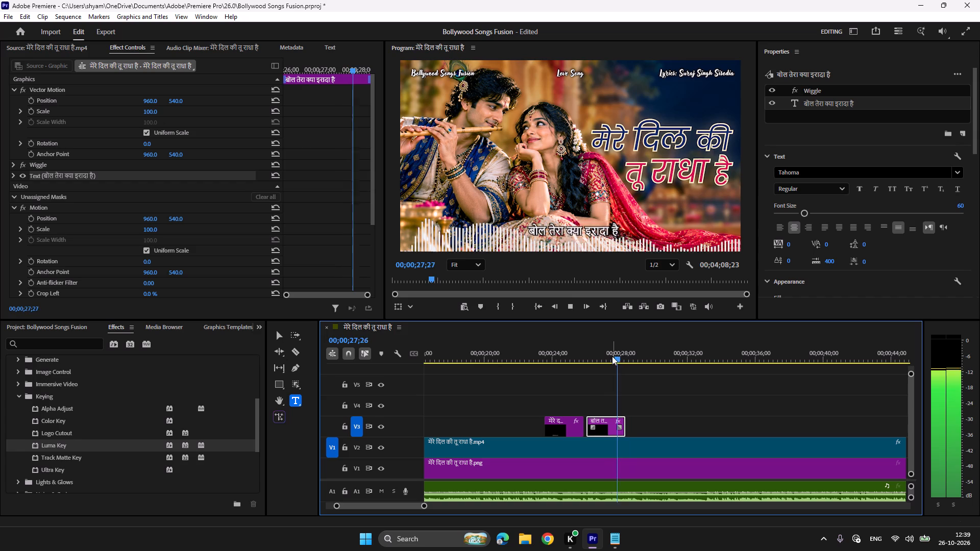
key(space)
key(ctrl+c)
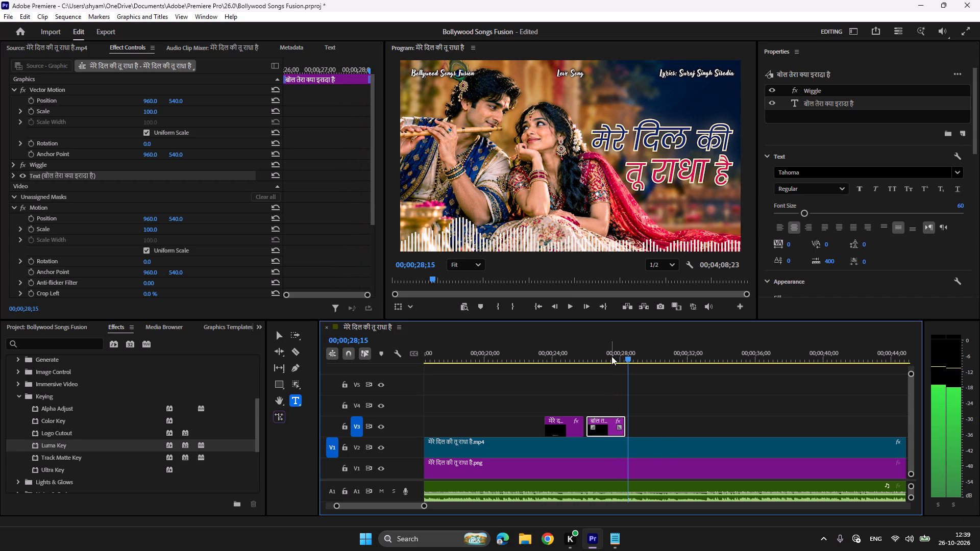
key(ctrl+v)
Copy the line मेरे मन का तू श्याम है from the Notepad lyrics and replace the third lyric clip's text with it.
click(615, 542)
drag(585, 213, 550, 212)
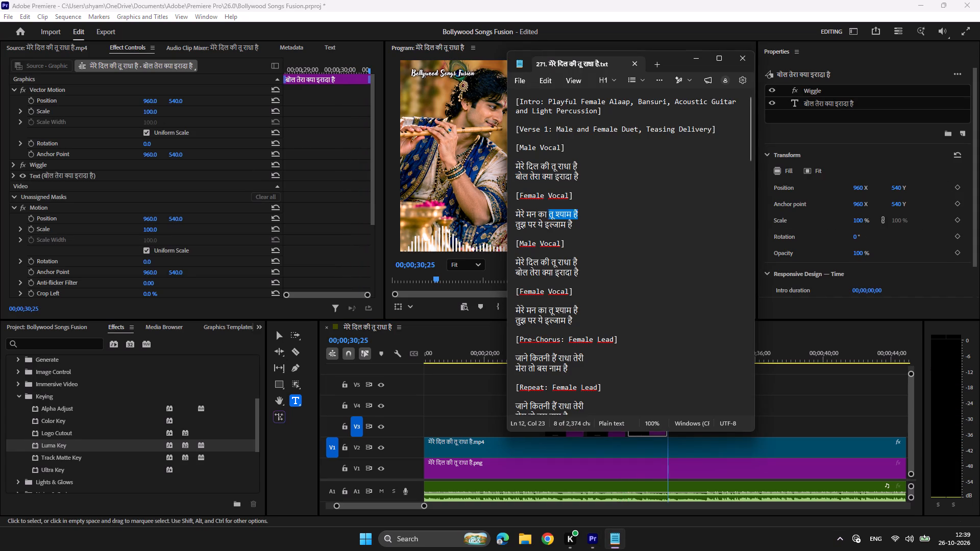
drag(550, 212, 511, 215)
key(ctrl+c)
click(600, 536)
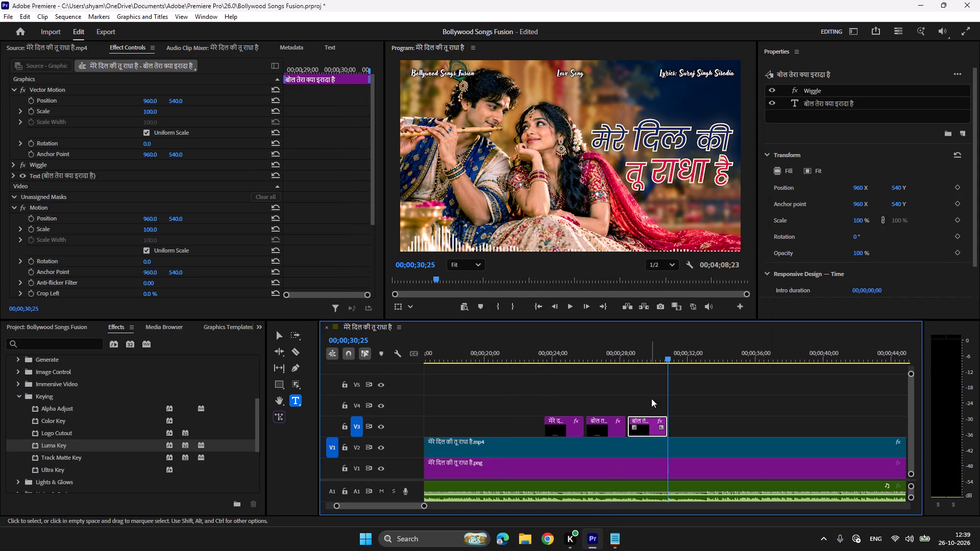
click(651, 353)
click(569, 235)
key(ctrl+a)
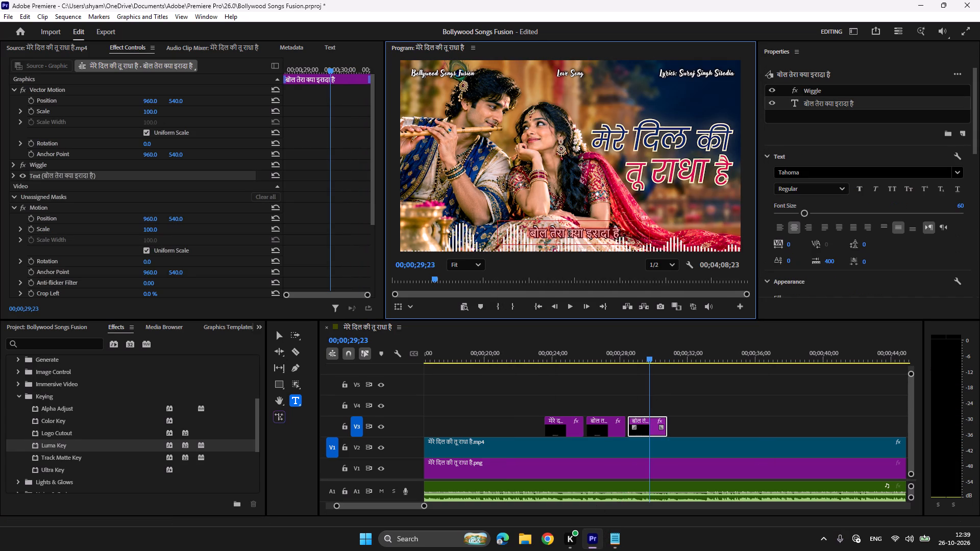
key(ctrl+v)
Play the third lyric line and duplicate its clip on V3 at 00;00;30;24.
click(624, 352)
key(space)
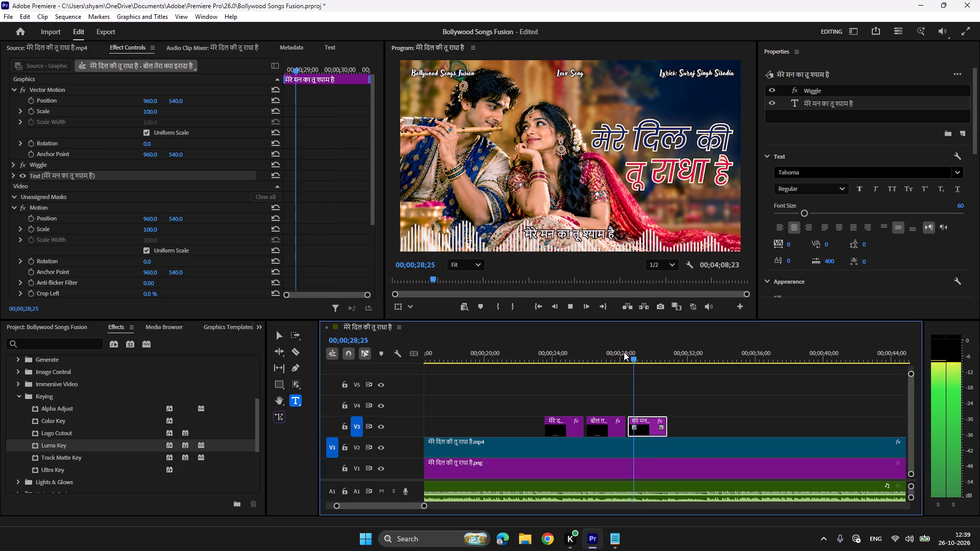
key(space)
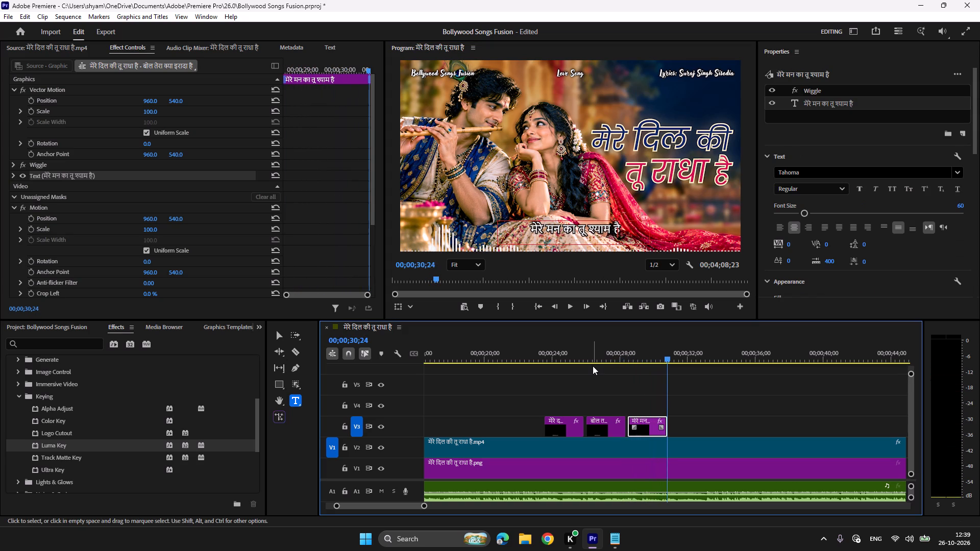
key(ctrl+c)
key(ctrl+v)
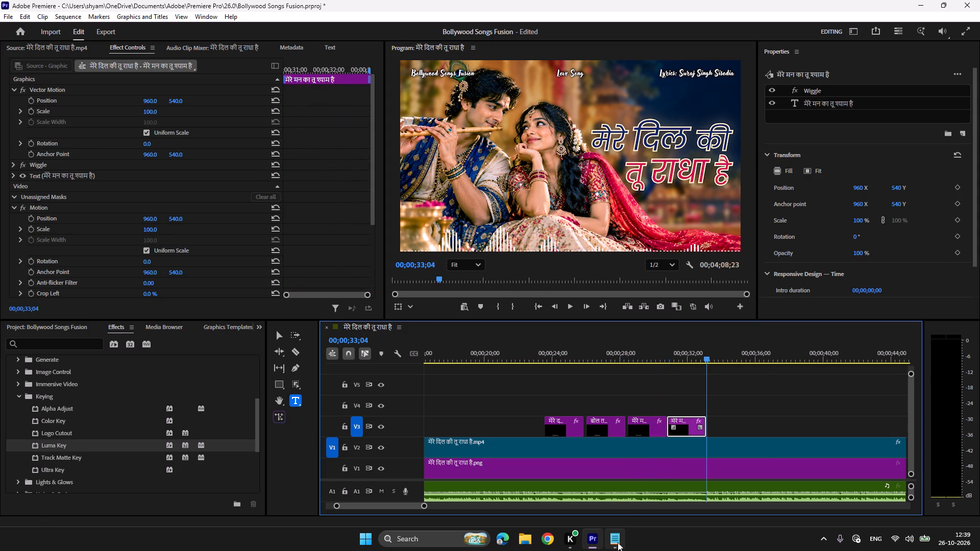
Copy the line तुझ पर ये इल्जाम है from the Notepad lyrics and replace the fourth lyric clip's text with it.
click(618, 543)
drag(574, 222, 516, 220)
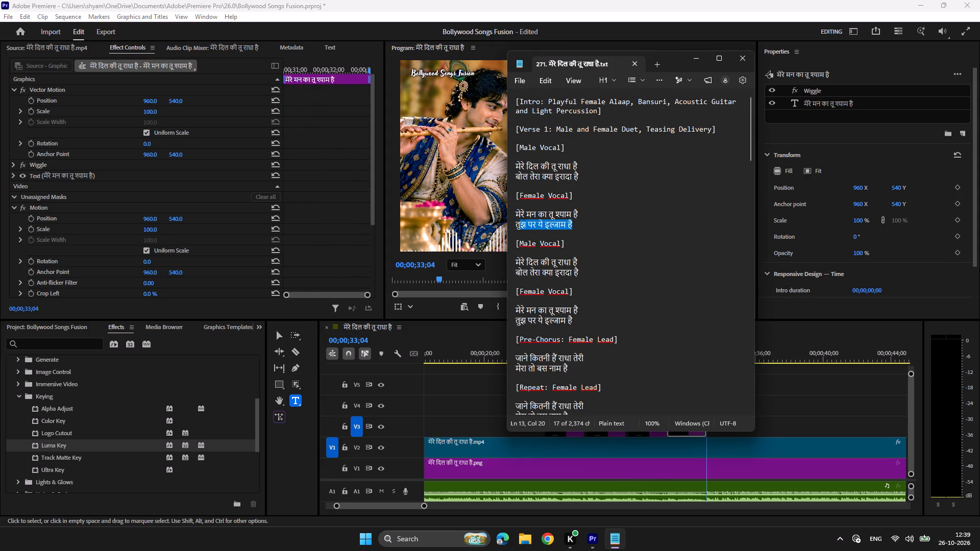
drag(516, 220, 507, 220)
key(ctrl+c)
click(600, 545)
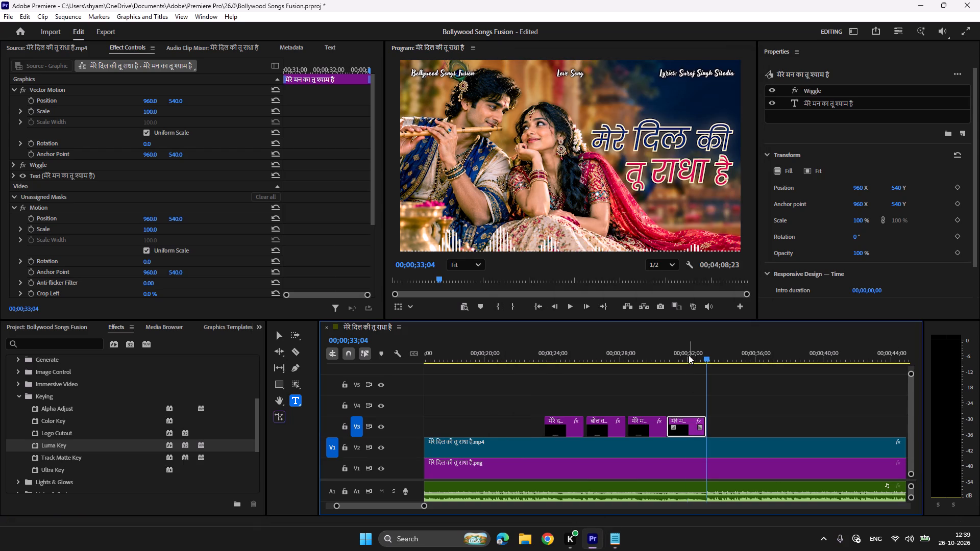
click(689, 355)
click(567, 236)
key(ctrl+a)
key(ctrl+v)
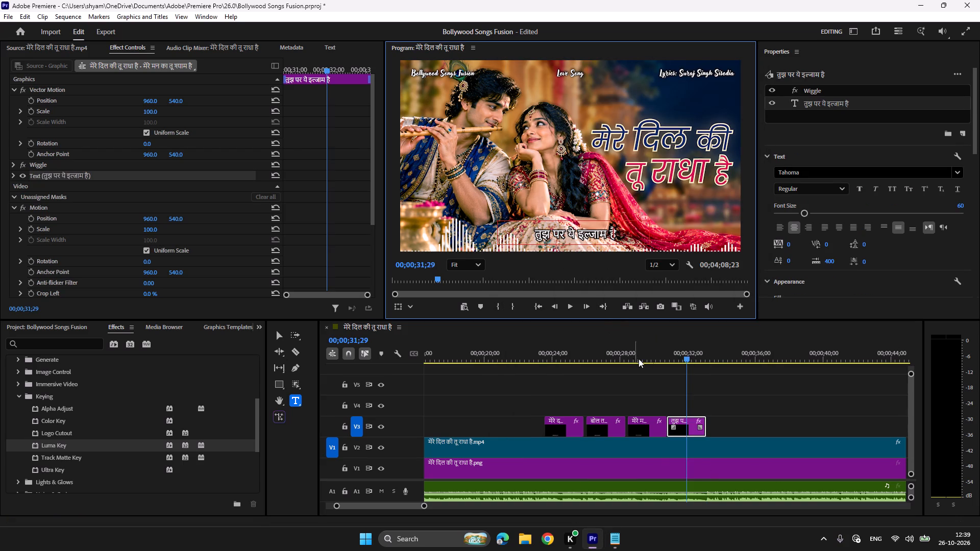
Play through the fourth lyric line, then select and copy all four lyric clips on V3.
click(660, 353)
key(space)
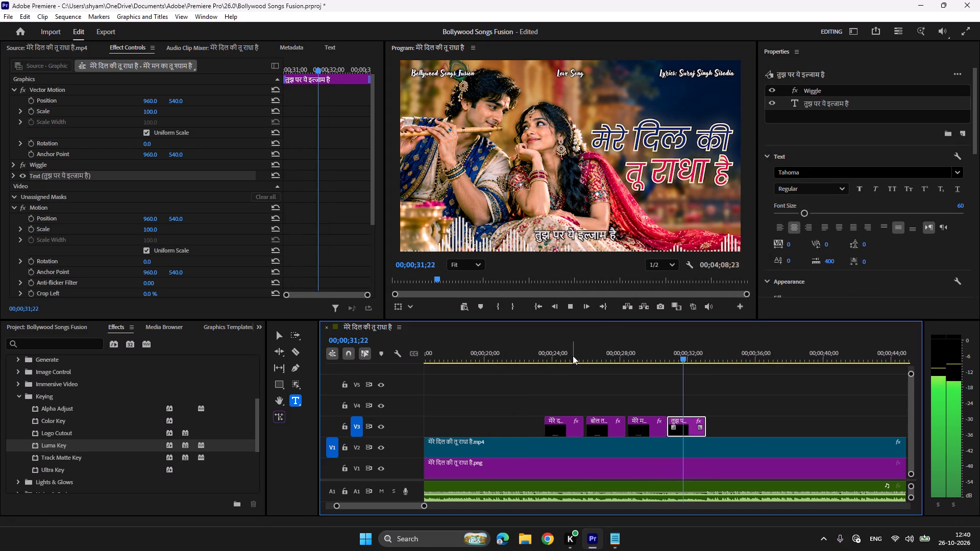
key(space)
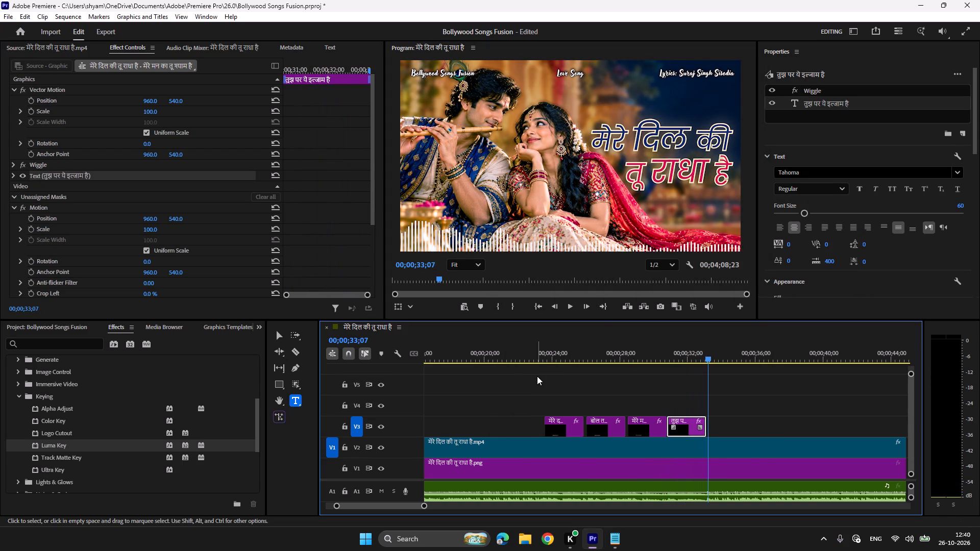
key(space)
scroll(537, 376, up, 1)
scroll(537, 376, down, 4)
drag(482, 393, 583, 414)
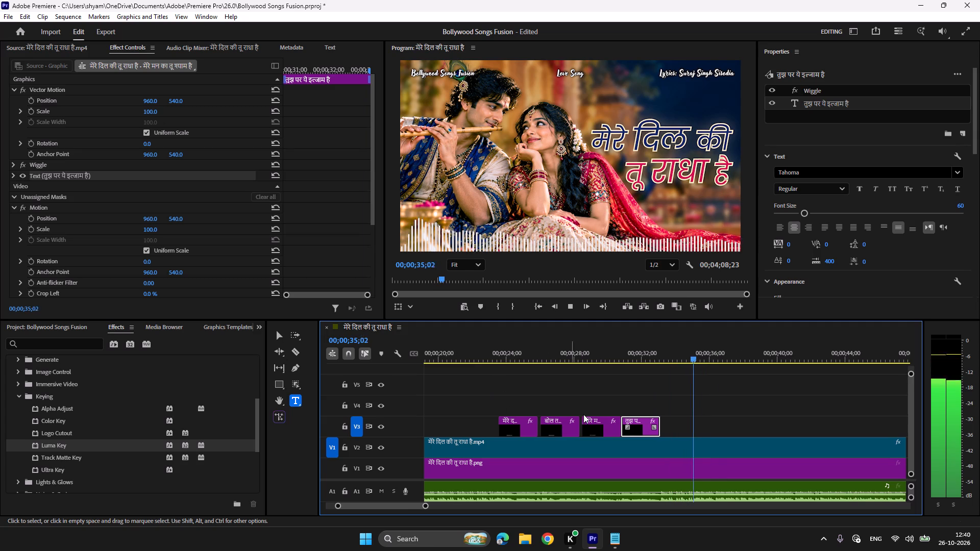
drag(583, 414, 626, 419)
key(space)
click(689, 349)
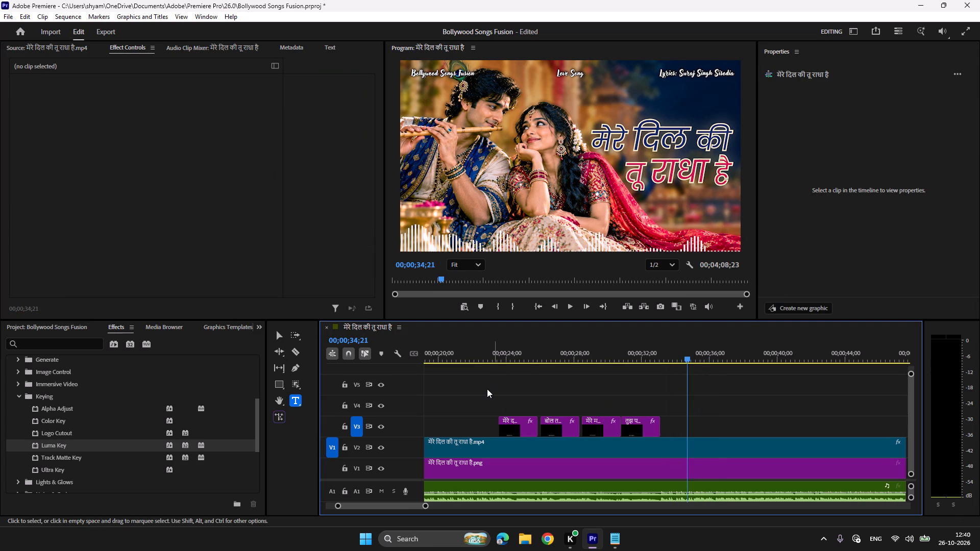
drag(485, 389, 634, 428)
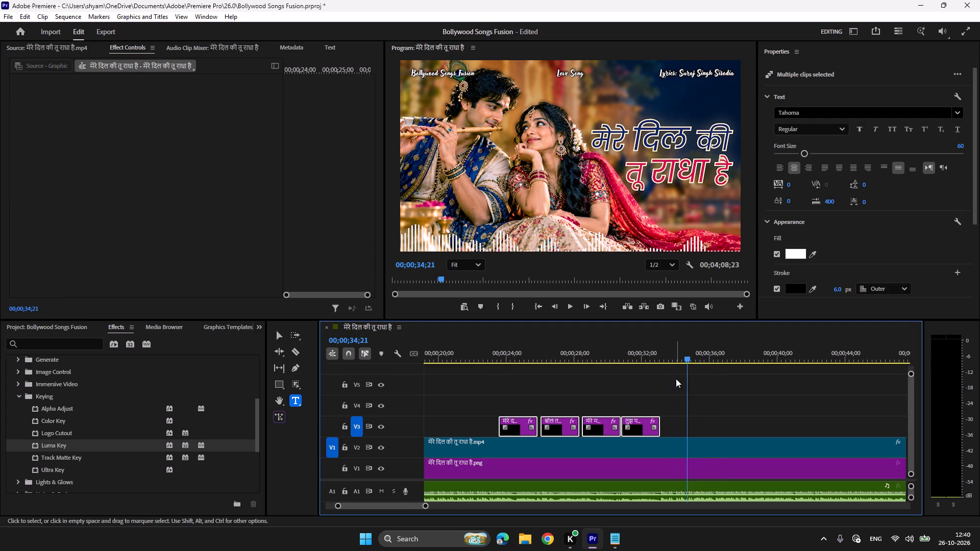
key(ctrl+c)
Find where the verse repeats, paste the four copied lyric clips on V3 at about 00;00;35, and play them through.
click(670, 355)
key(space)
key(space)
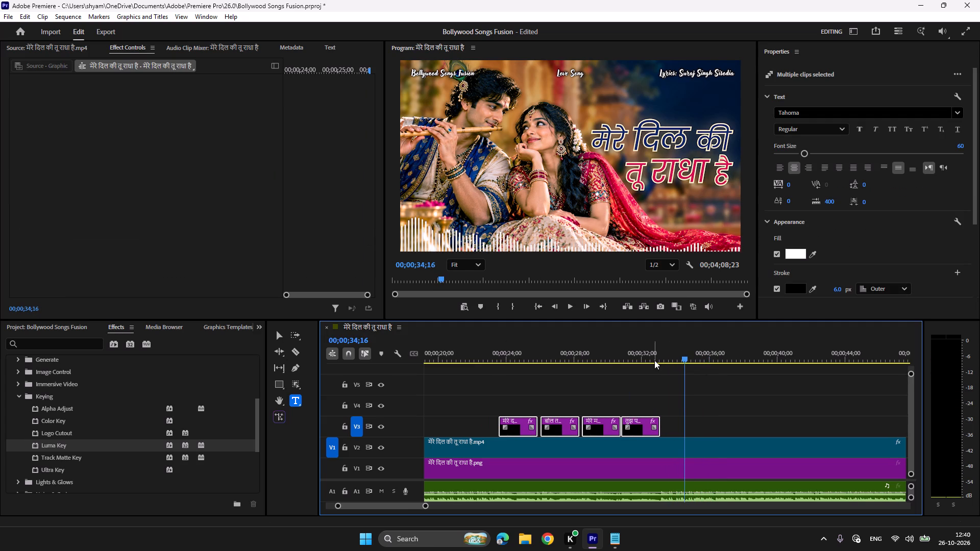
key(space)
key(space)
key(space)
key(space)
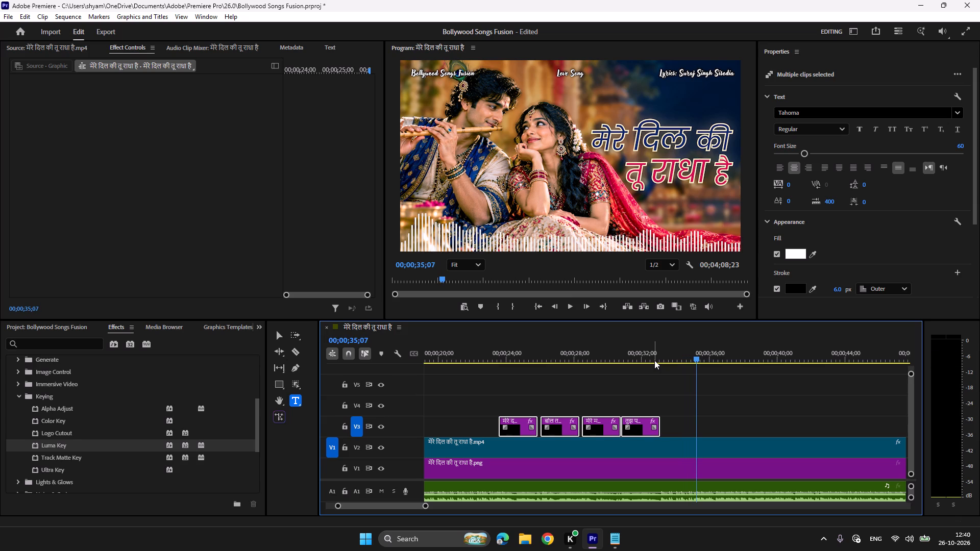
key(space)
key(space)
key(ctrl+v)
click(693, 353)
key(space)
scroll(694, 358, down, 6)
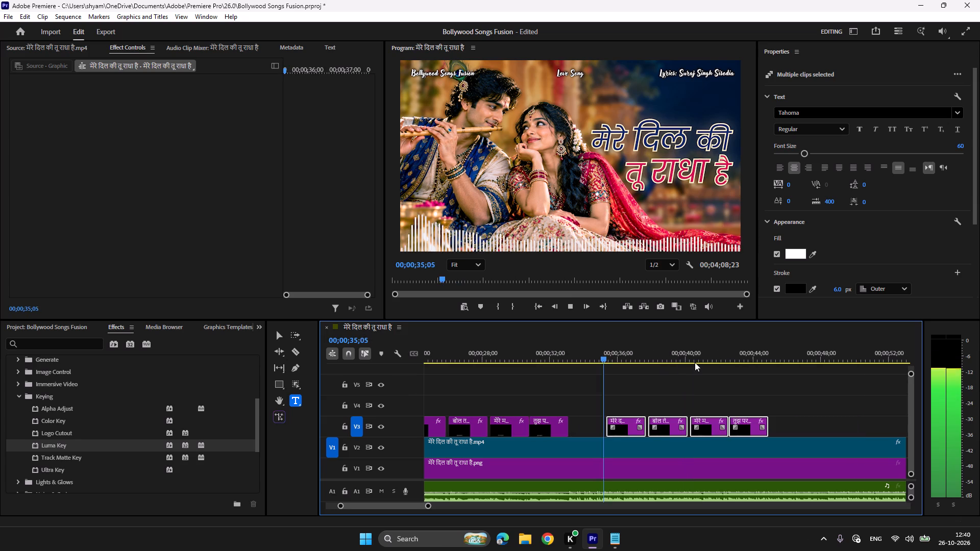
scroll(690, 364, down, 4)
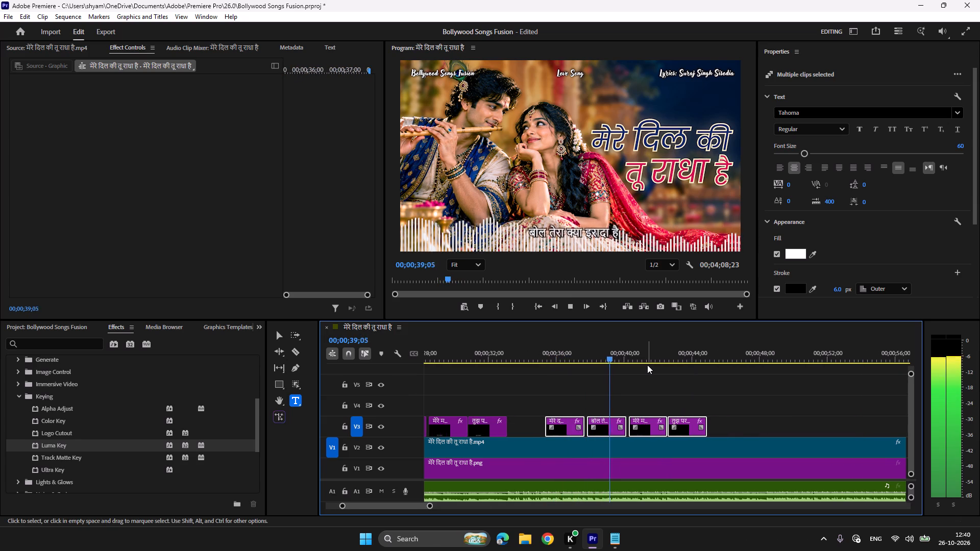
scroll(647, 365, down, 4)
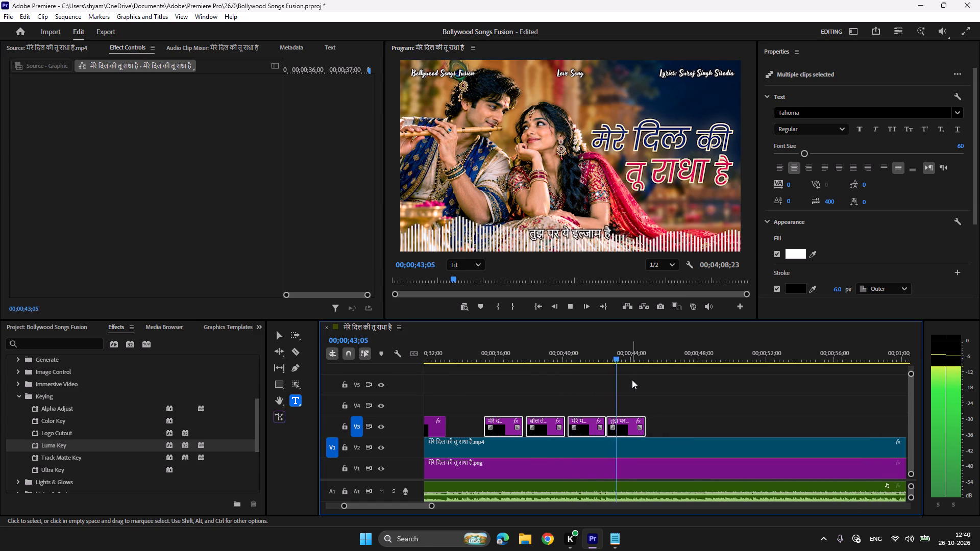
key(space)
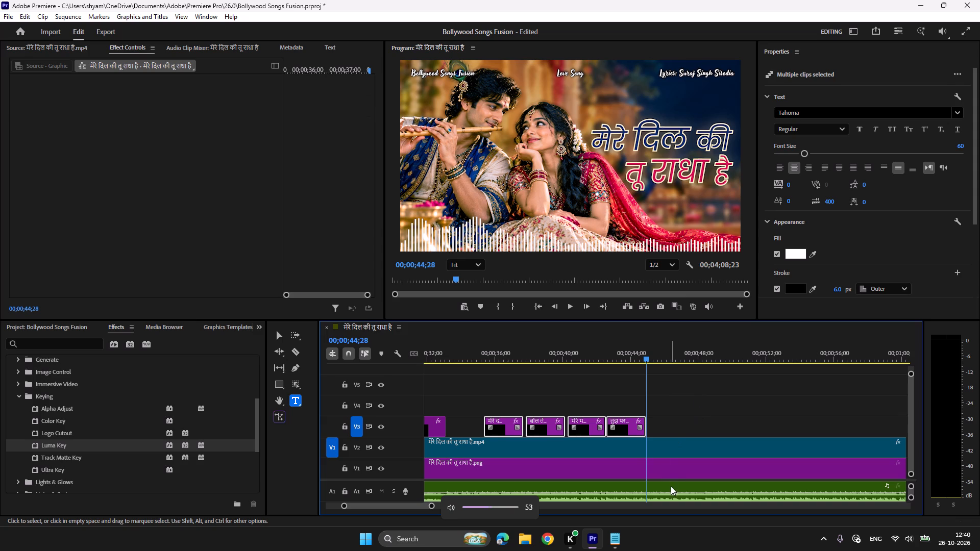
Set the volume of the song's audio clip on A1 to 5 dB.
click(671, 486)
click(920, 113)
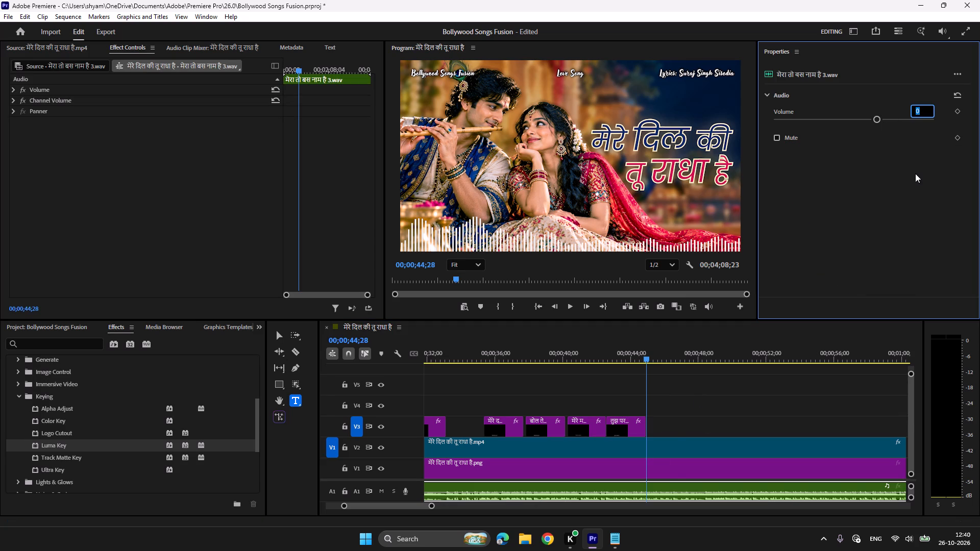
key(5)
key(Return)
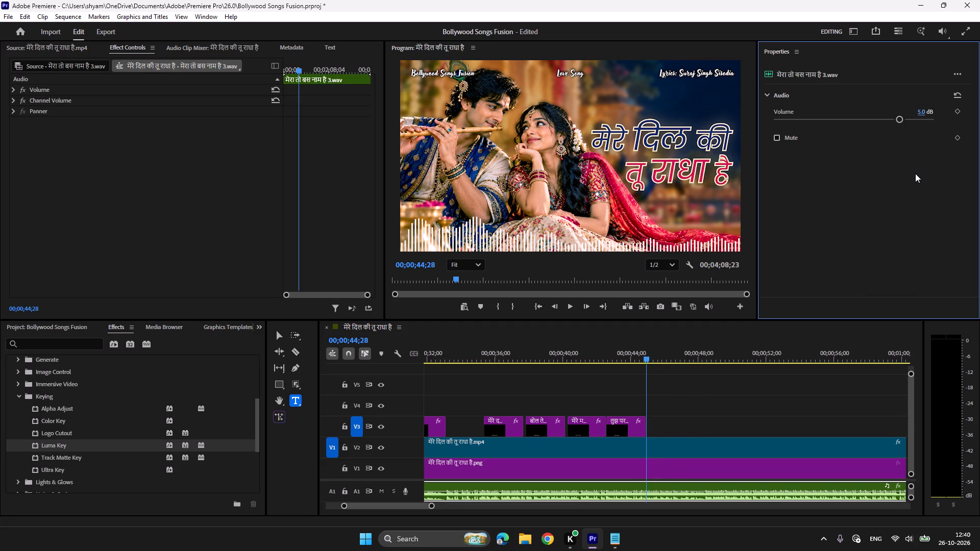
Locate the end of the repeated verse by ear and duplicate the last तुझ पर ये इल्जाम है clip on V3 at 00;00;44;28.
key(space)
key(space)
click(633, 352)
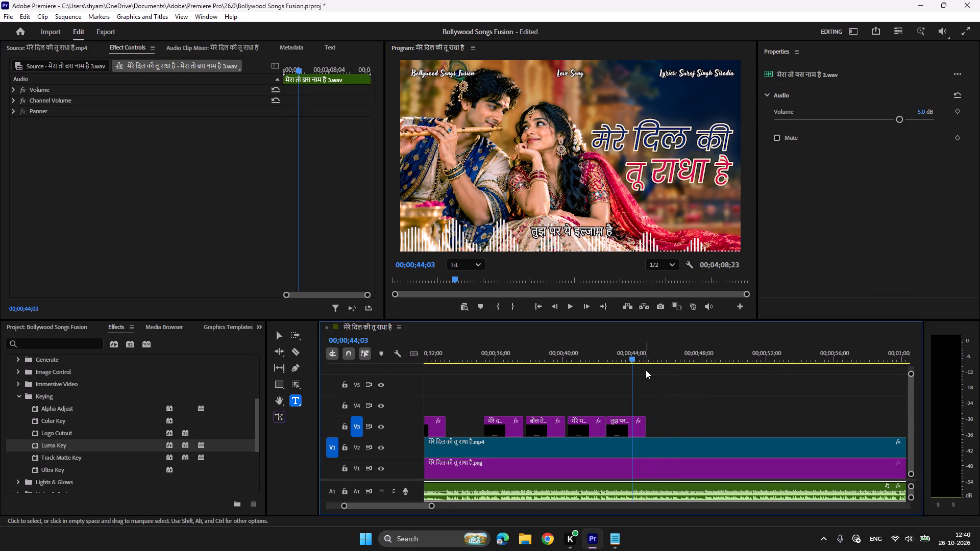
key(space)
key(space)
click(639, 349)
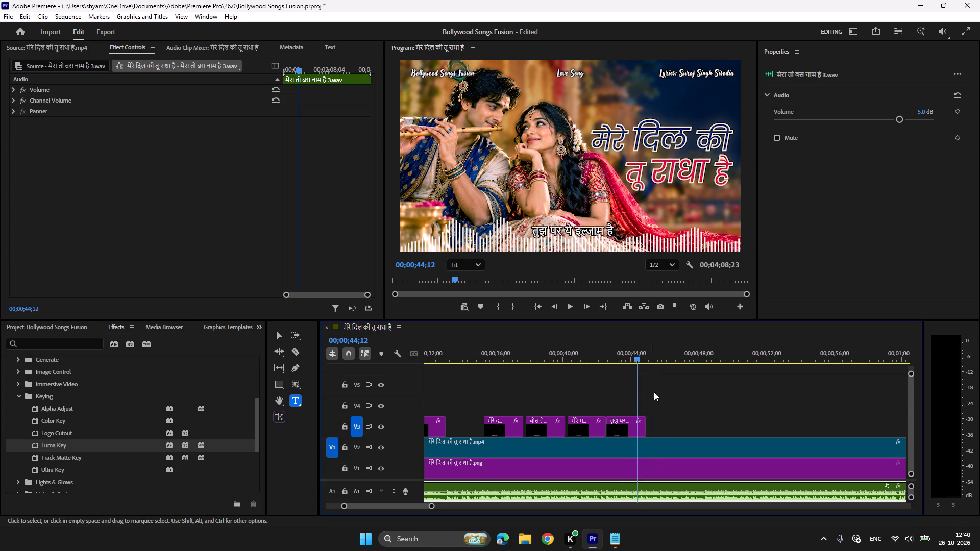
key(space)
key(space)
click(637, 433)
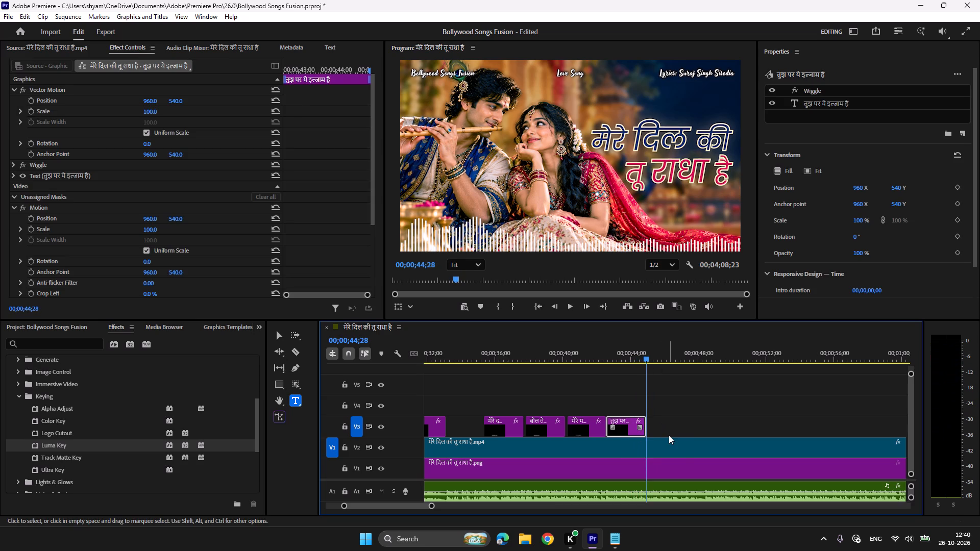
key(ctrl+c)
key(ctrl+v)
Copy the line जाने कितनी हैं राधा तेरी from the Notepad lyrics and replace the newest lyric clip's text with it.
click(610, 536)
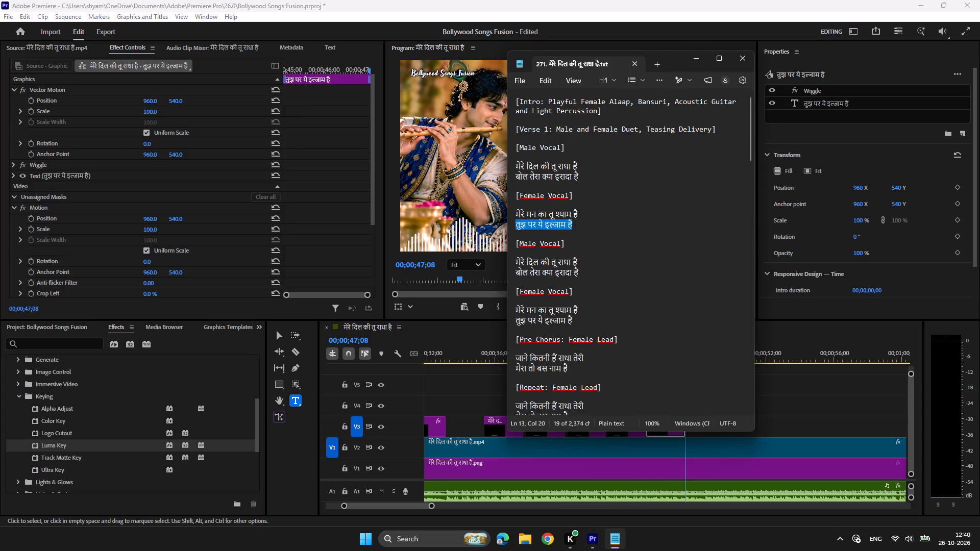
drag(588, 358, 494, 356)
key(ctrl+c)
click(588, 540)
click(674, 355)
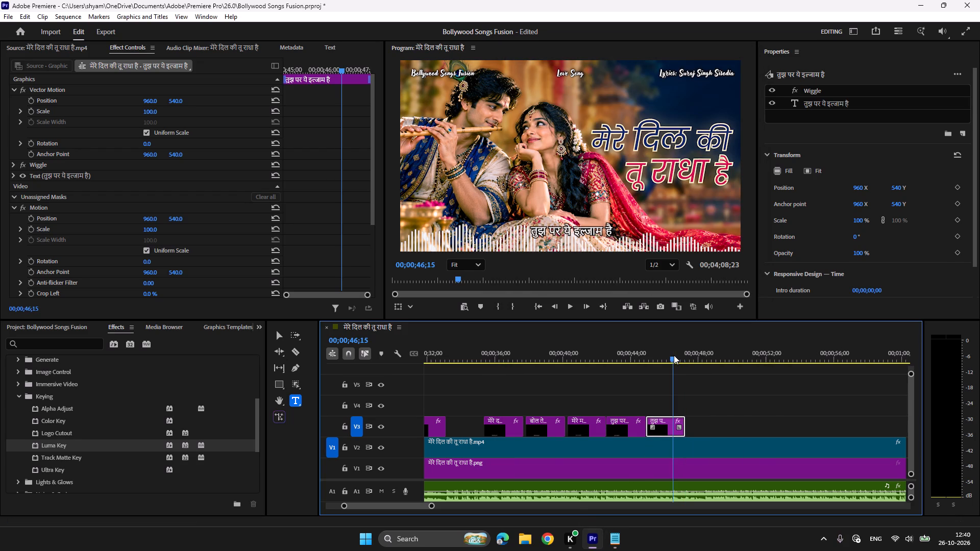
click(558, 230)
key(ctrl+a)
key(ctrl+v)
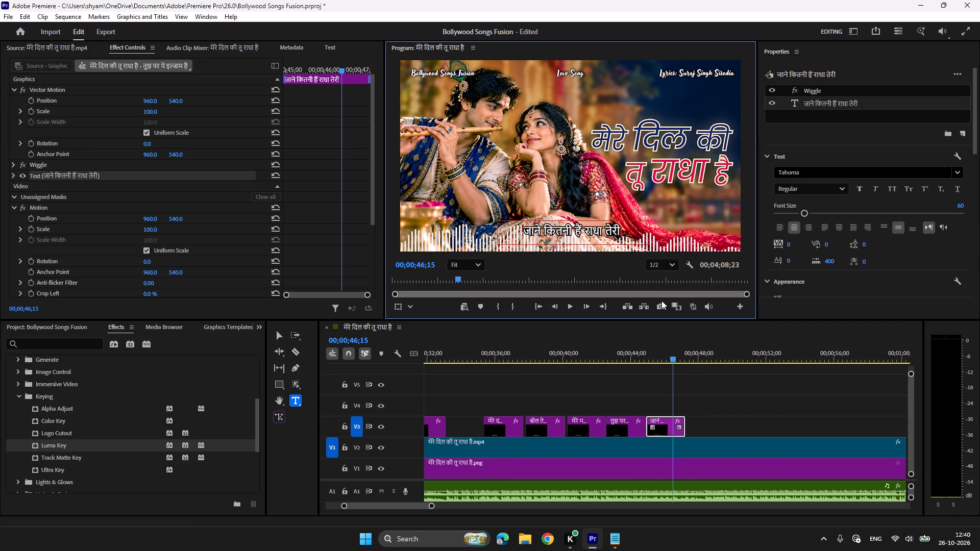
Play the जाने कितनी हैं राधा तेरी line and duplicate its clip on V3 at about 00;00;47.
click(648, 341)
click(641, 343)
key(space)
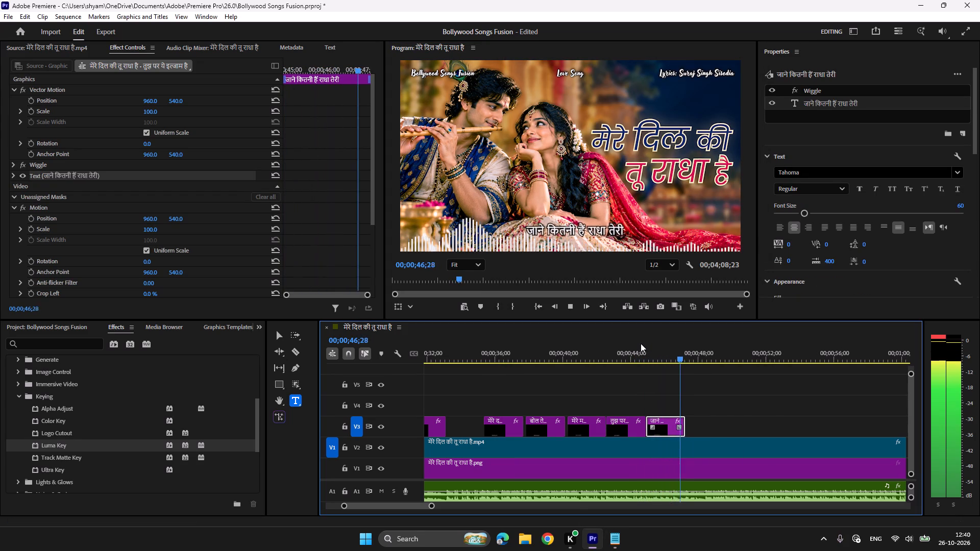
key(space)
key(ctrl+c)
key(ctrl+v)
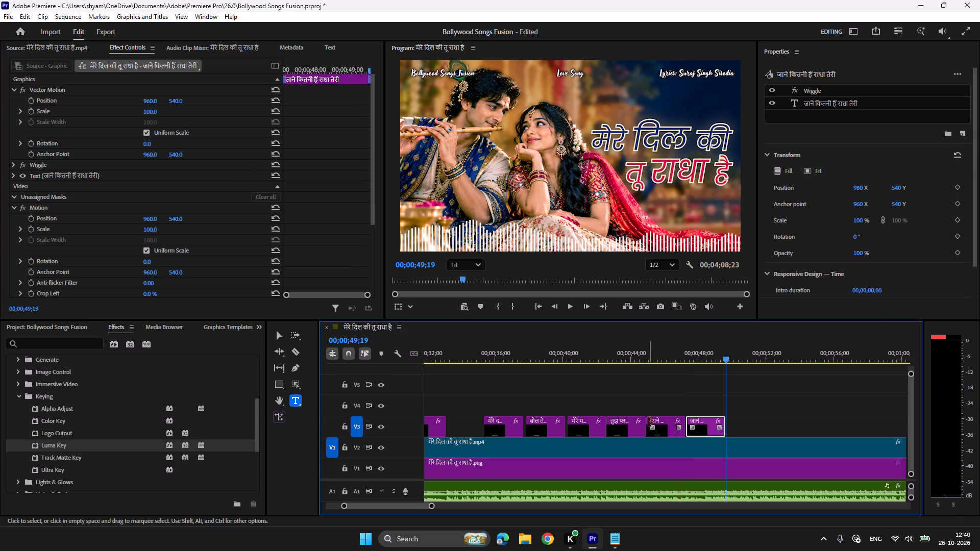
Copy the line मेरा तो बस नाम है from the Notepad lyrics and replace the duplicated clip's text with it.
click(614, 537)
drag(576, 365, 502, 364)
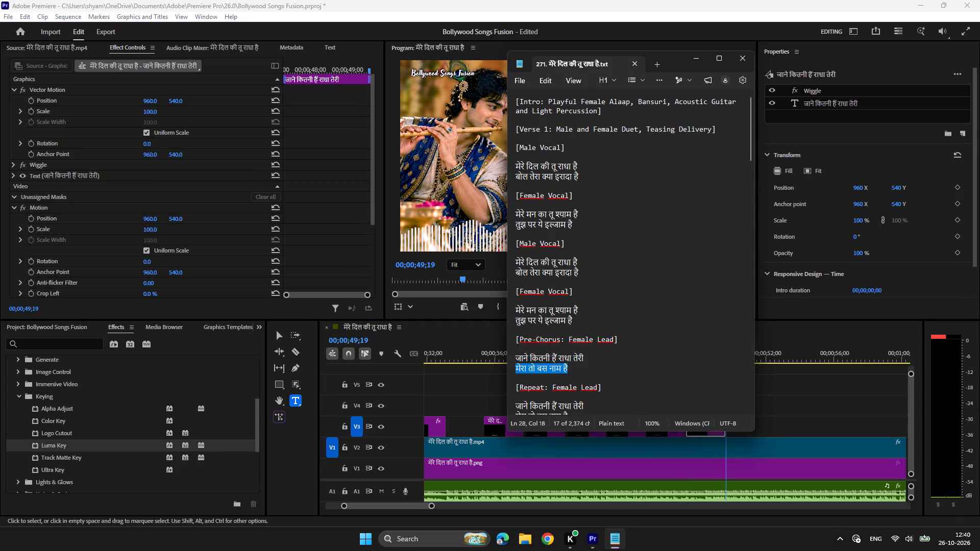
drag(502, 364, 501, 364)
key(ctrl+c)
click(595, 546)
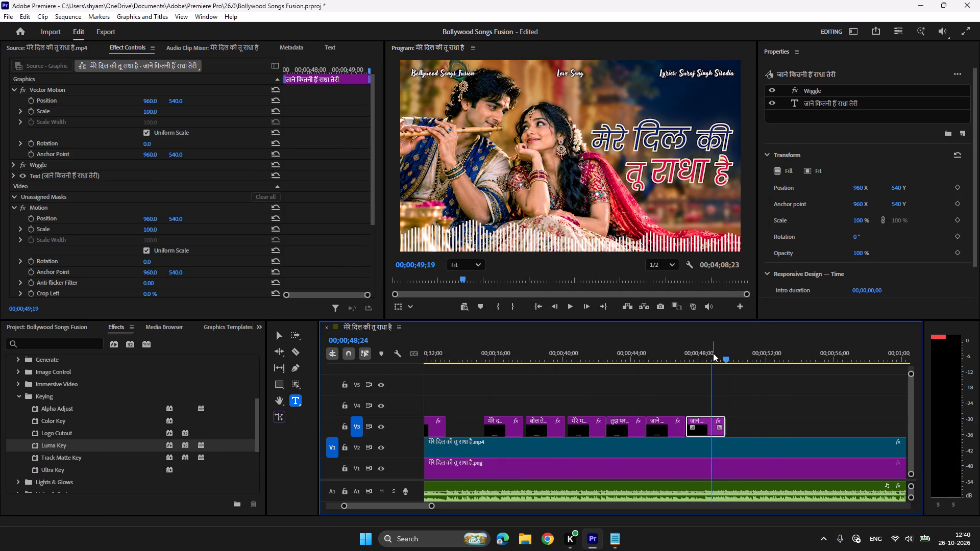
click(713, 353)
click(586, 235)
key(ctrl+a)
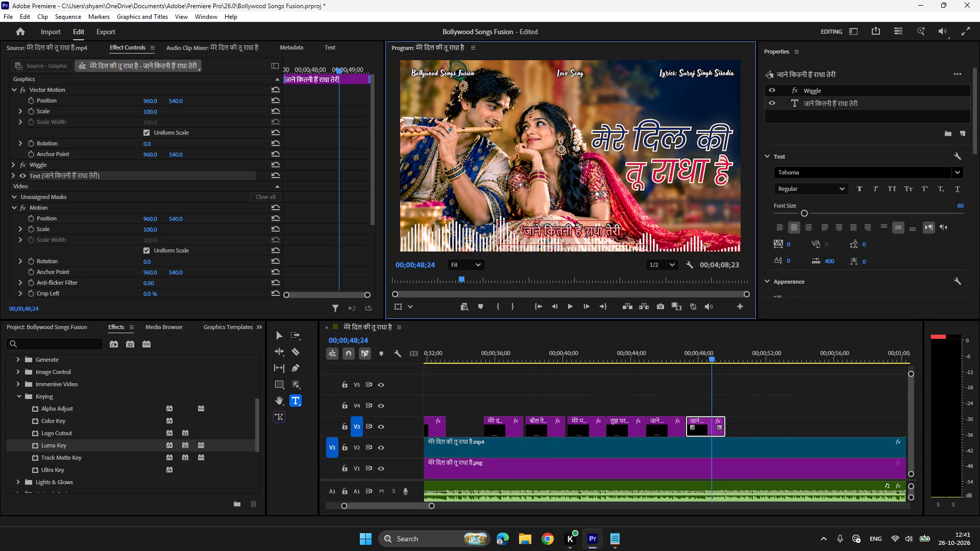
key(ctrl+v)
Play to the end of the मेरा तो बस नाम है line and duplicate both pre-chorus clips on V3 at 00;00;49;21.
click(685, 356)
key(space)
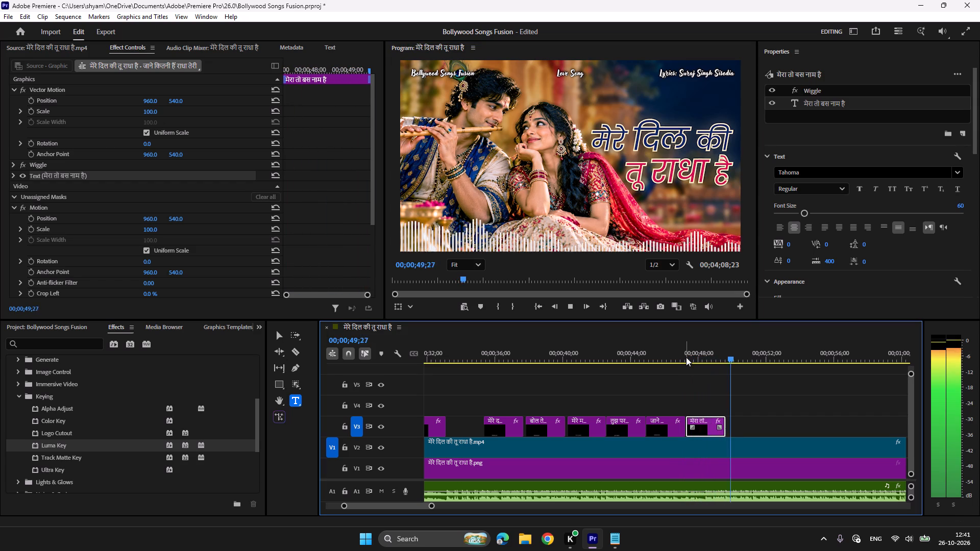
click(726, 358)
key(space)
key(space)
click(718, 357)
key(space)
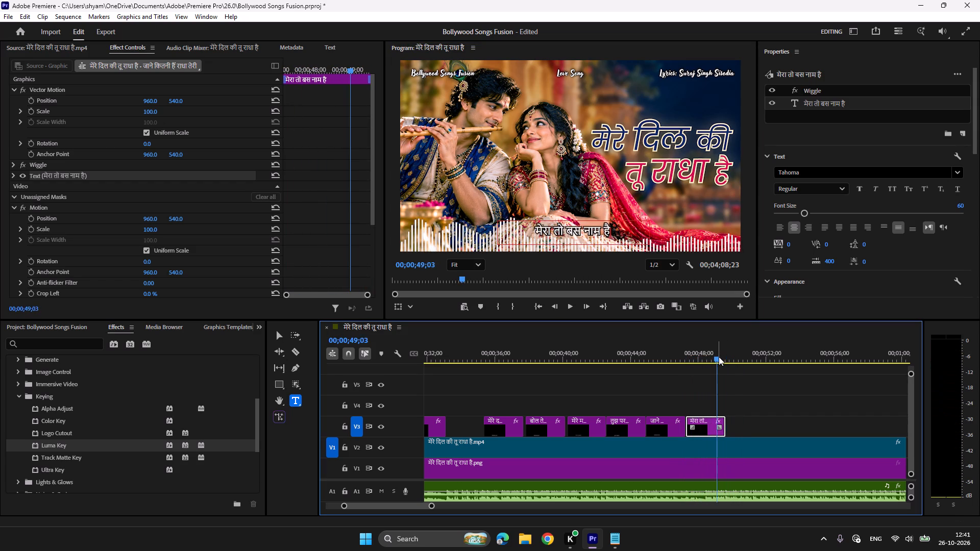
key(space)
drag(660, 397, 700, 424)
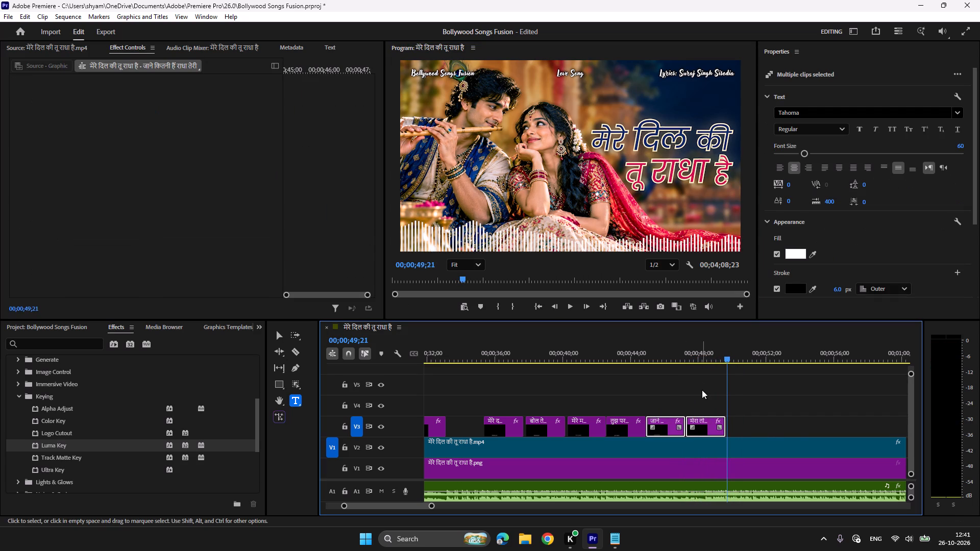
key(ctrl+c)
key(ctrl+v)
Play through the repeated pre-chorus clips and save the project.
click(725, 360)
key(space)
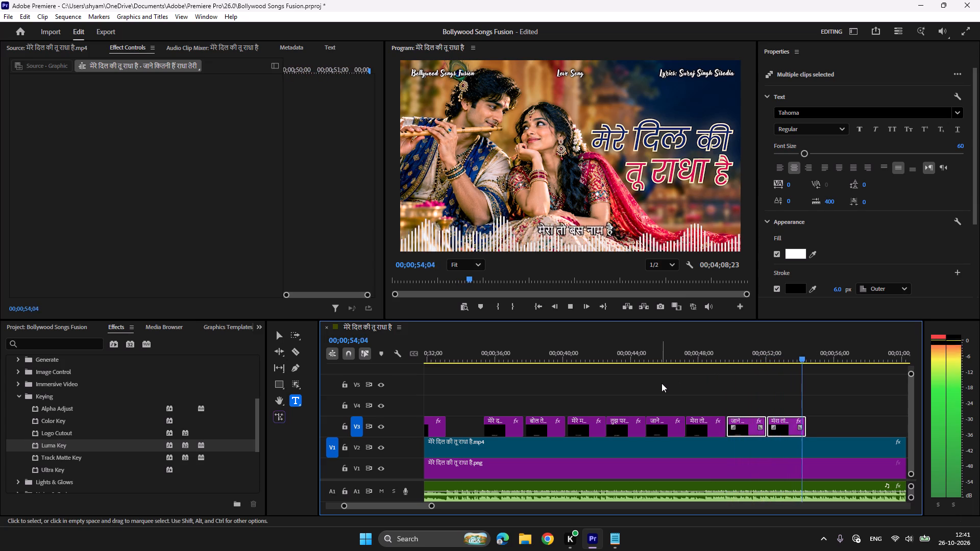
key(ctrl+s)
key(space)
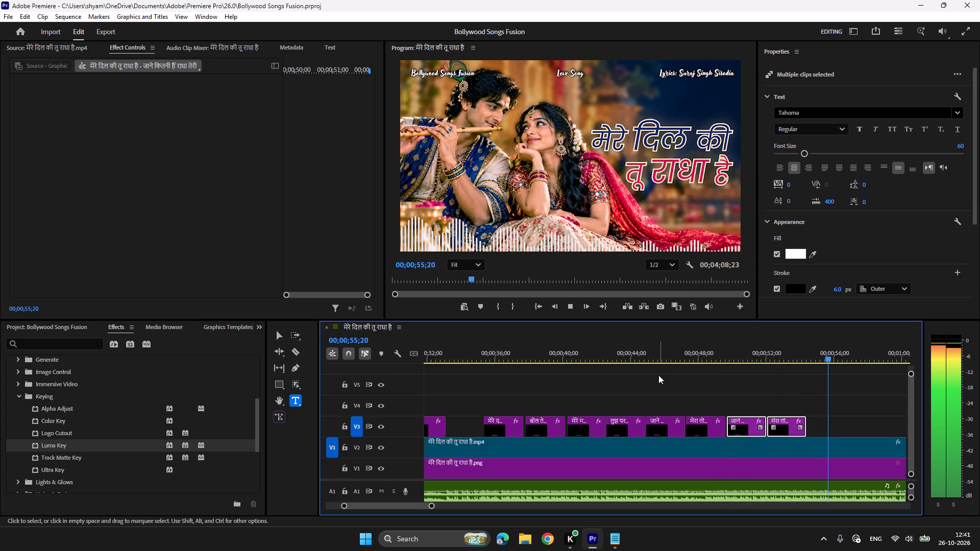
Copy the last मेरा तो बस नाम है clip, listen for the next vocal entry, and paste it on V3 at 00;01;19;18.
scroll(658, 375, down, 6)
click(671, 377)
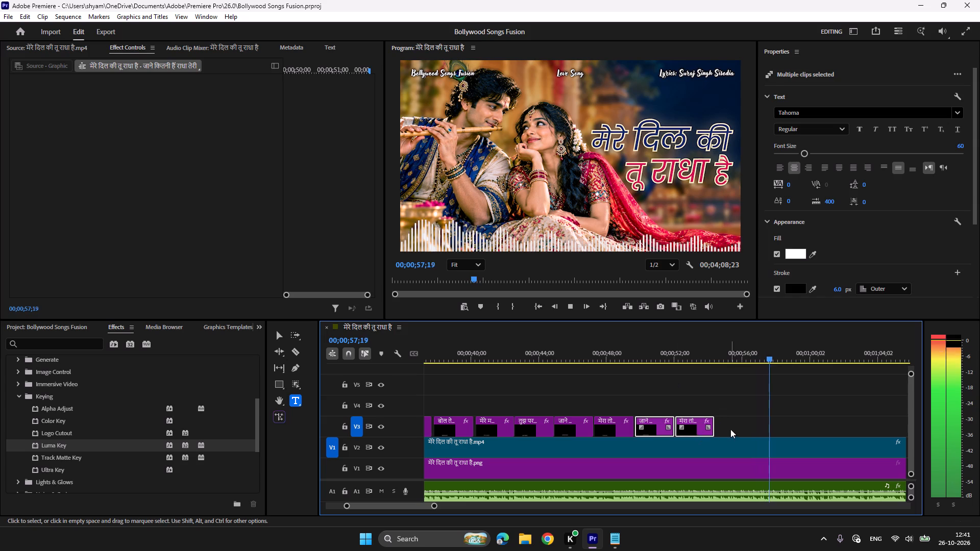
click(731, 429)
click(695, 432)
key(ctrl+c)
ctrl+scroll(688, 398, down, 10)
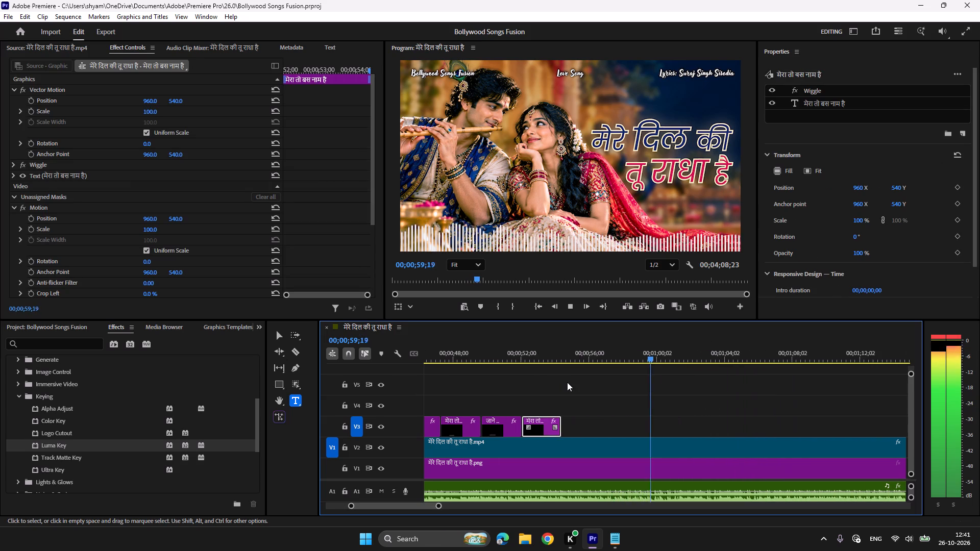
ctrl+scroll(567, 382, down, 4)
key(space)
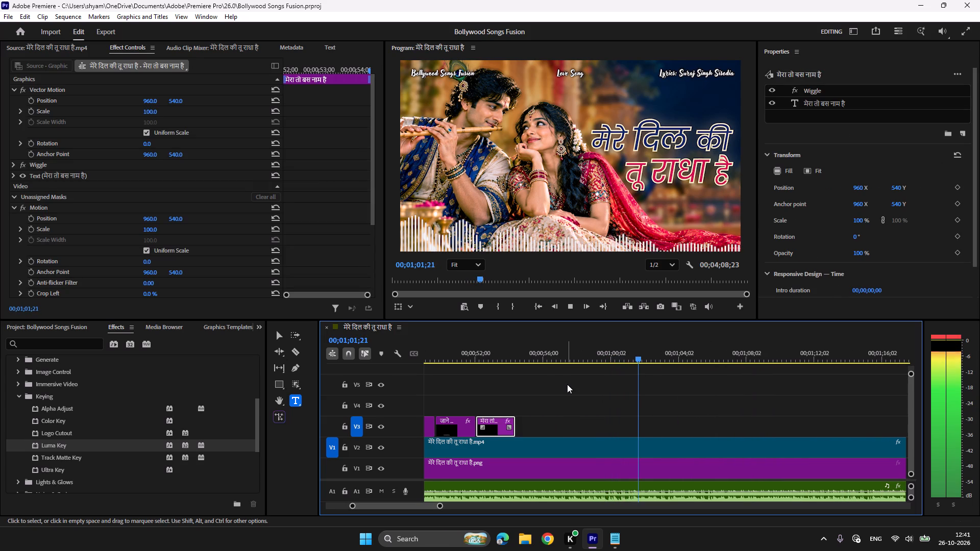
key(space)
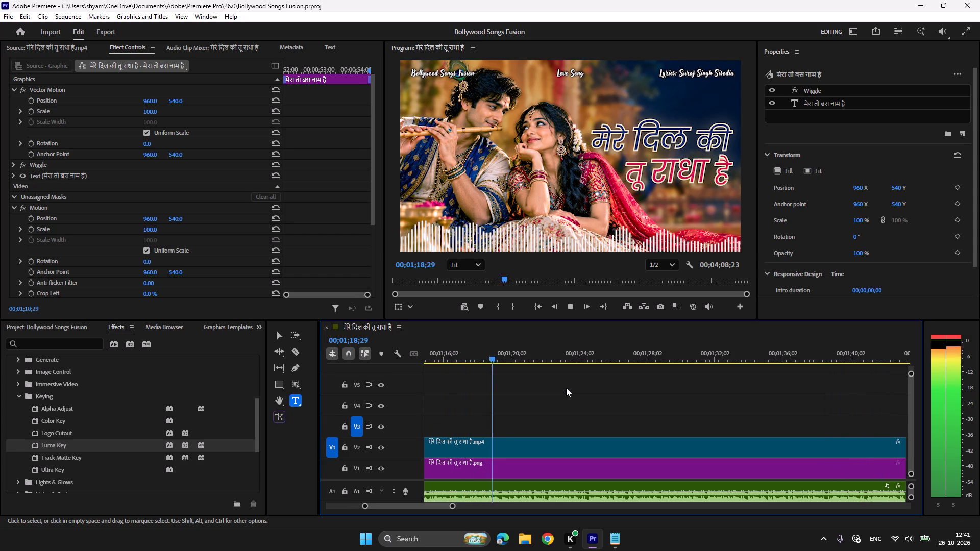
key(space)
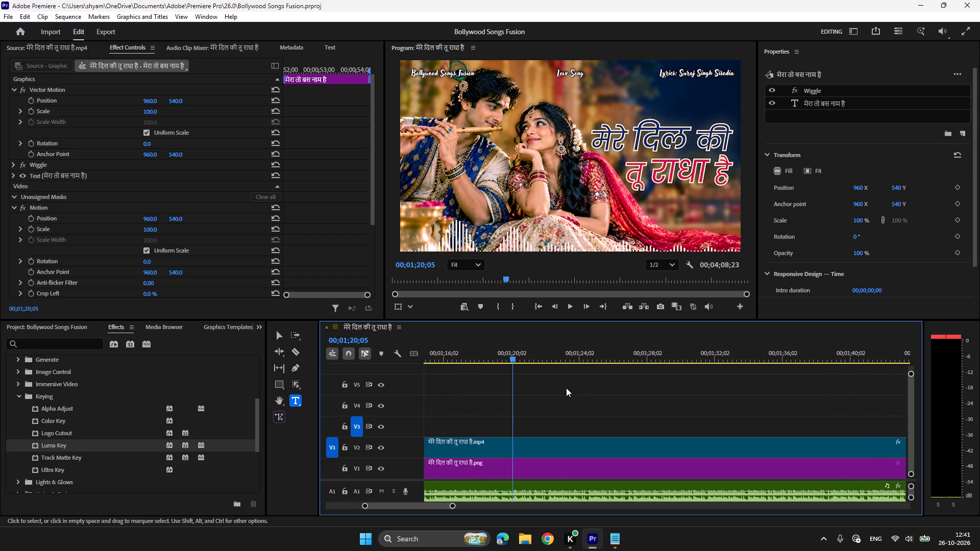
scroll(566, 388, up, 4)
click(541, 349)
key(space)
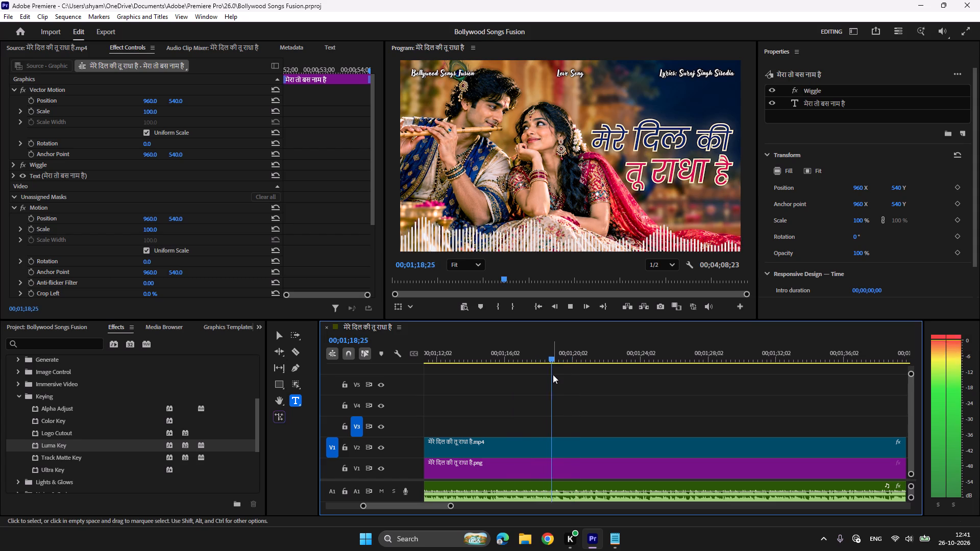
key(space)
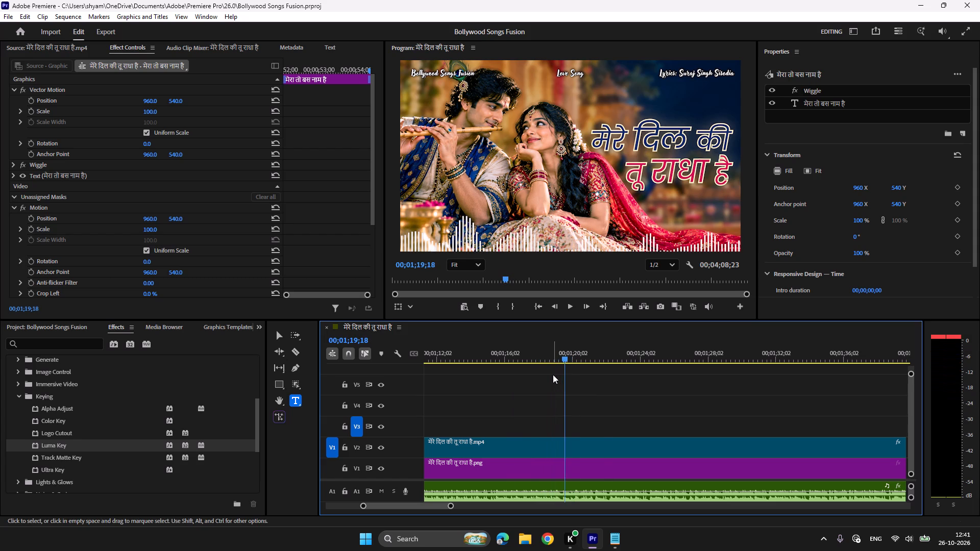
key(ctrl+c)
key(ctrl+v)
Copy the line तेरी बंसी की धुन है प्यारी from the Notepad lyrics and replace the pasted clip's text with it.
click(614, 546)
scroll(627, 360, up, 1)
scroll(627, 360, down, 2)
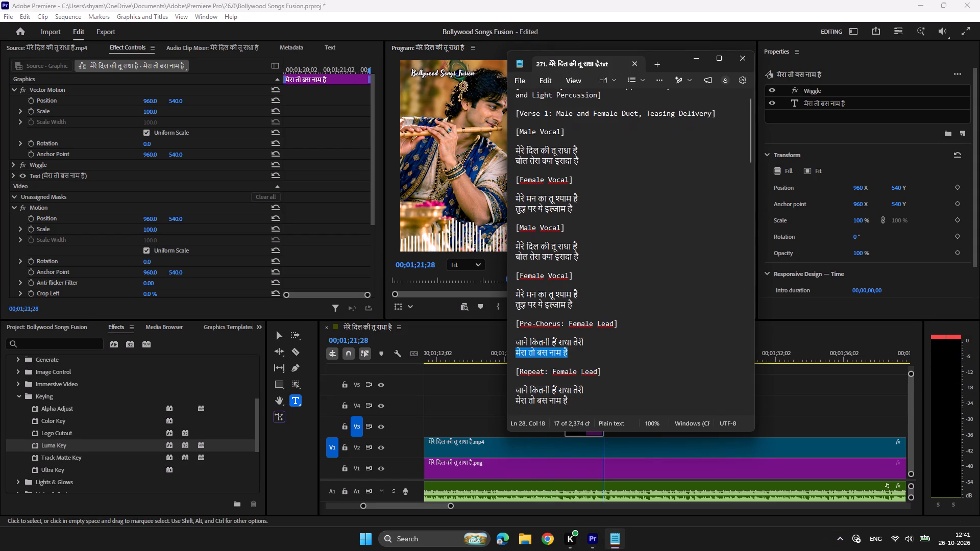
scroll(627, 360, down, 5)
drag(589, 268, 489, 270)
key(ctrl+c)
click(595, 534)
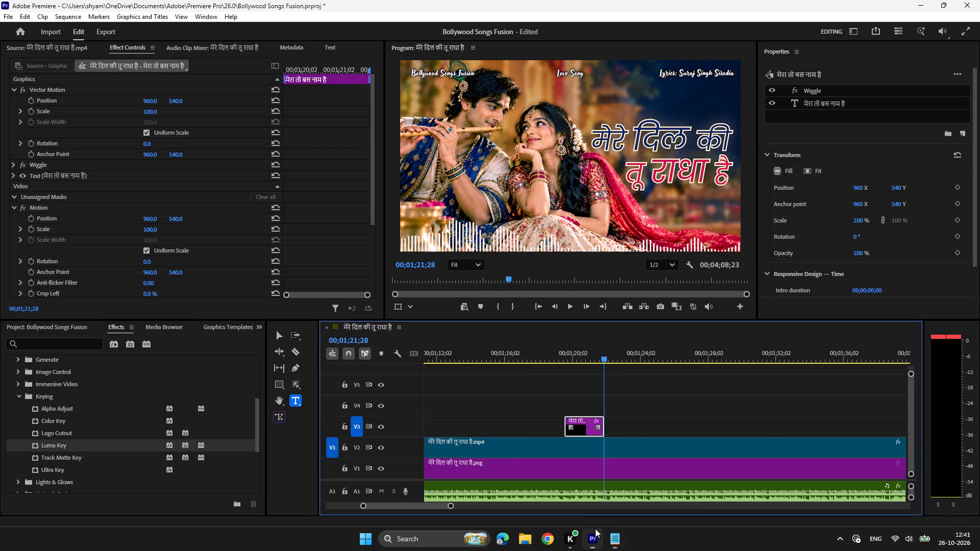
click(582, 356)
ctrl+click(567, 239)
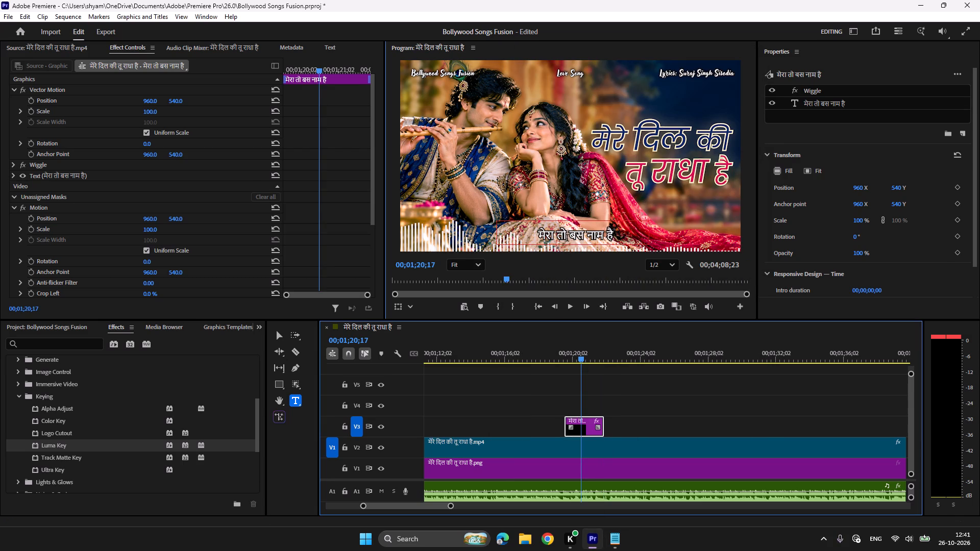
key(ctrl+a)
key(ctrl+v)
Listen for the end of the तेरी बंसी की धुन है प्यारी line and duplicate its clip on V3 at 00;01;22;09.
click(562, 345)
key(space)
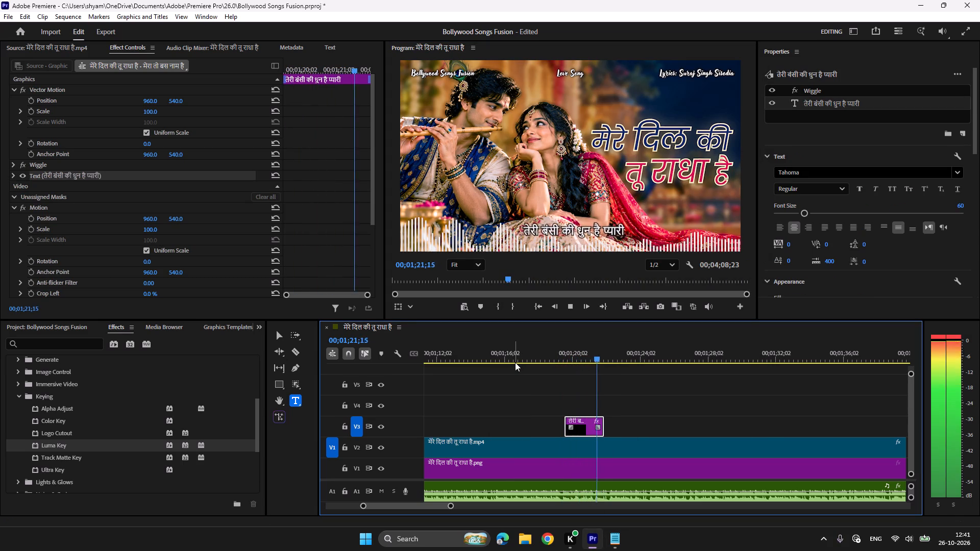
key(space)
key(space)
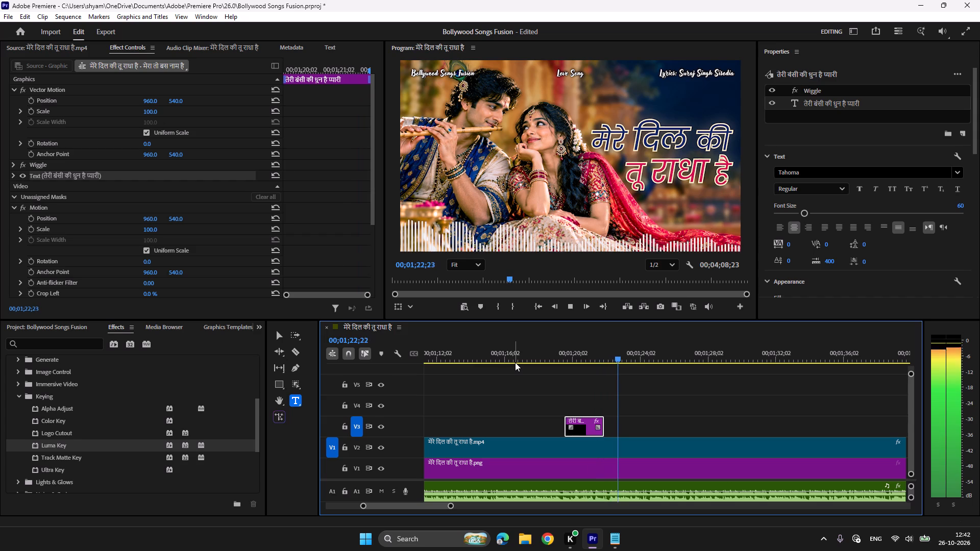
key(space)
click(602, 349)
key(space)
key(space)
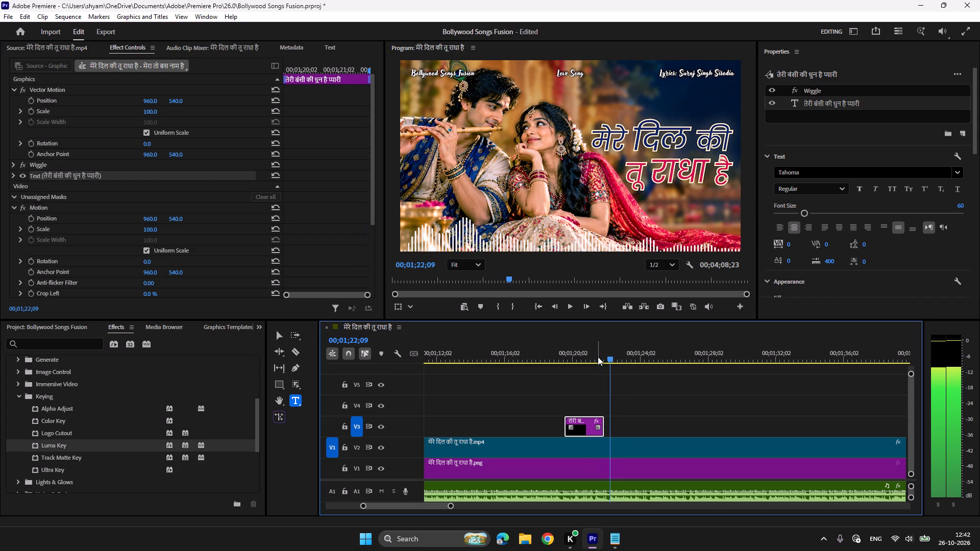
key(ctrl+c)
key(ctrl+v)
Copy the line मैं अपना दिल हूँ हारी from the Notepad lyrics and replace the duplicated clip's text with it.
click(614, 543)
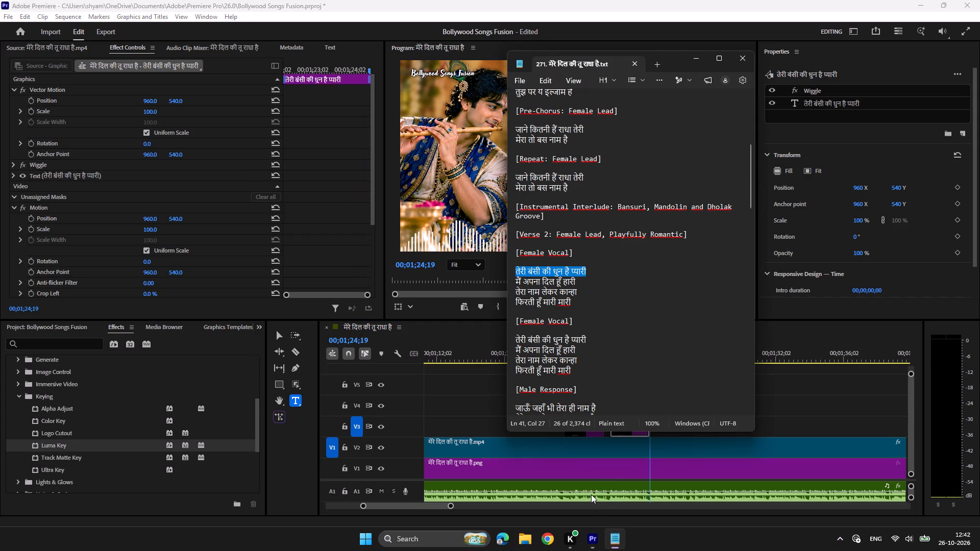
drag(576, 283, 490, 279)
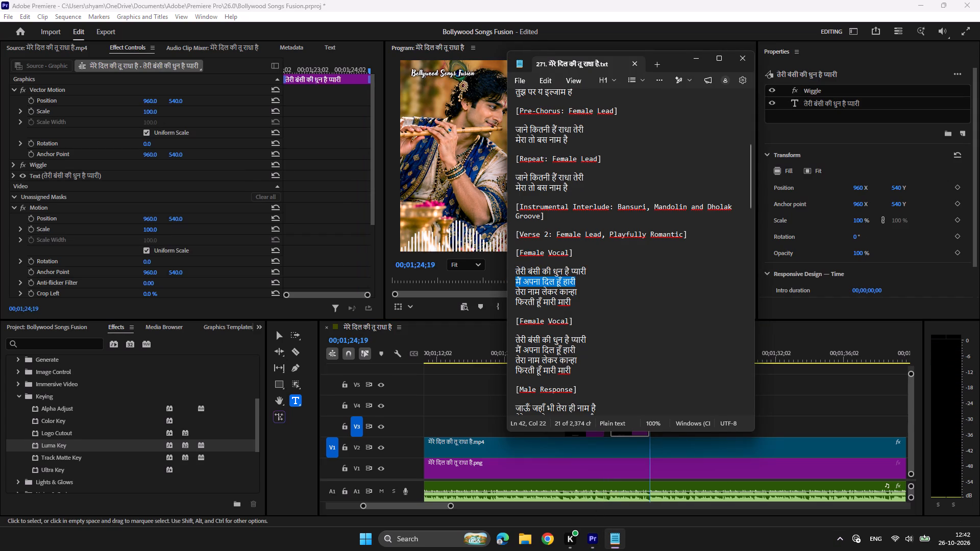
key(ctrl+c)
click(596, 538)
click(630, 353)
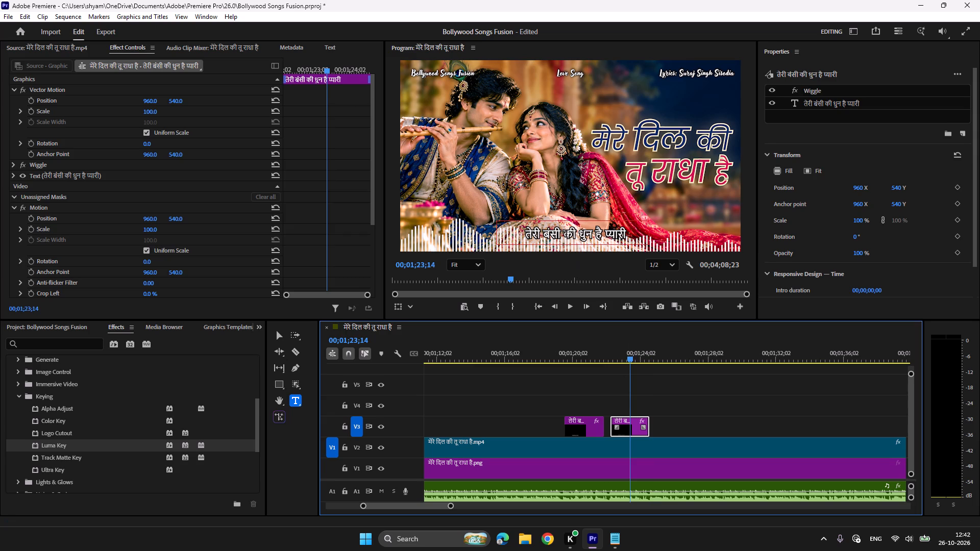
click(566, 231)
key(ctrl+a)
key(ctrl+v)
Play to the end of the मैं अपना दिल हूँ हारी line and duplicate its clip on V3 at 00;01;24;27.
click(608, 343)
key(space)
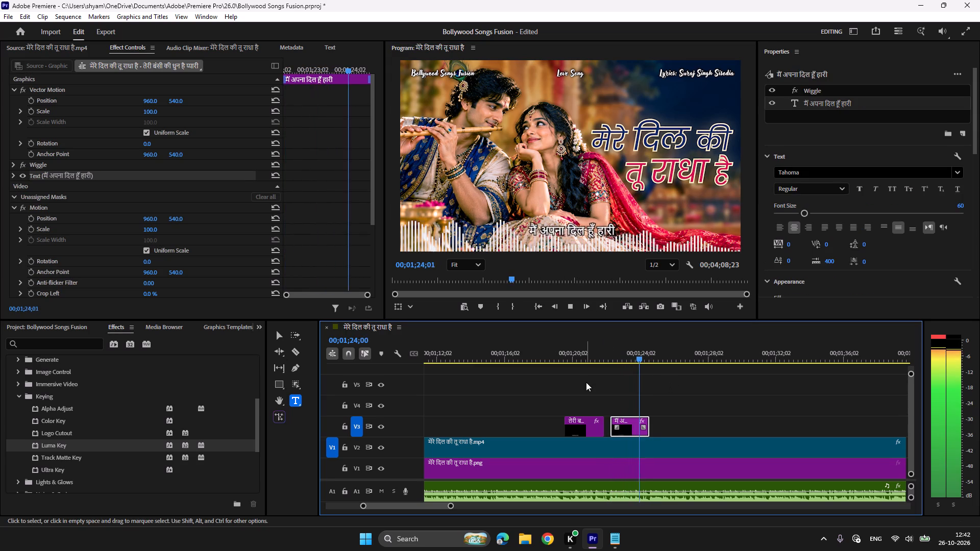
key(space)
key(ctrl+c)
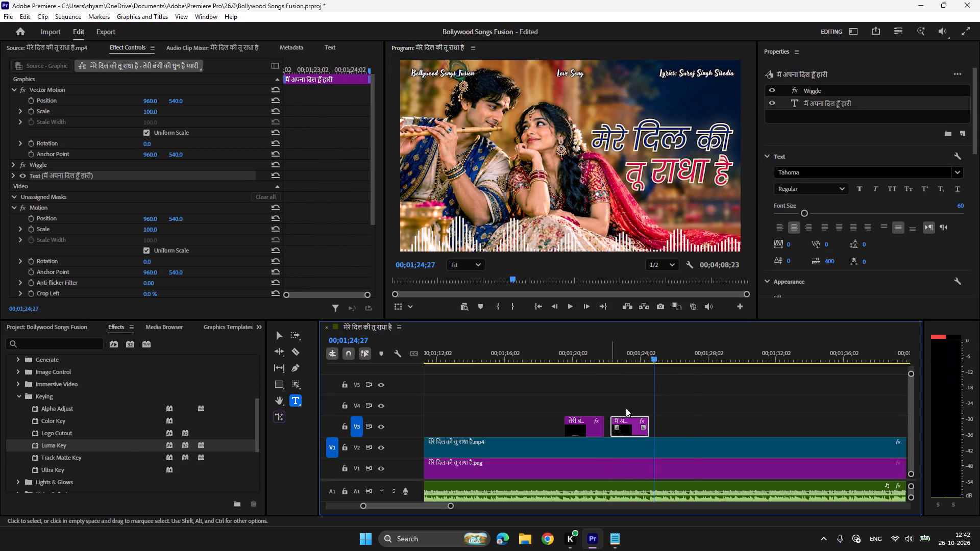
key(ctrl+v)
Copy the line तेरा नाम लेकर कान्हा from the Notepad lyrics and replace the newest clip's text with it.
click(622, 537)
drag(583, 291, 580, 291)
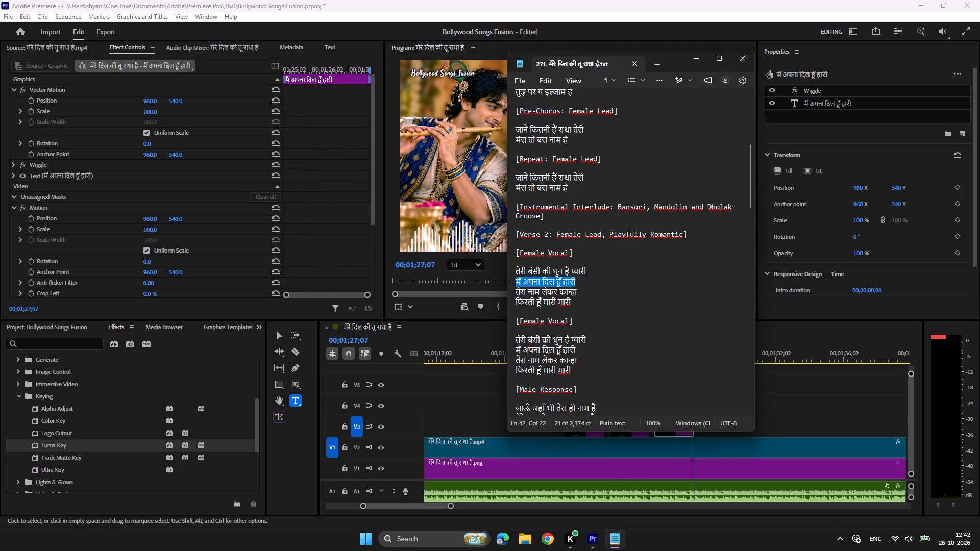
drag(580, 291, 503, 291)
key(ctrl+c)
click(593, 538)
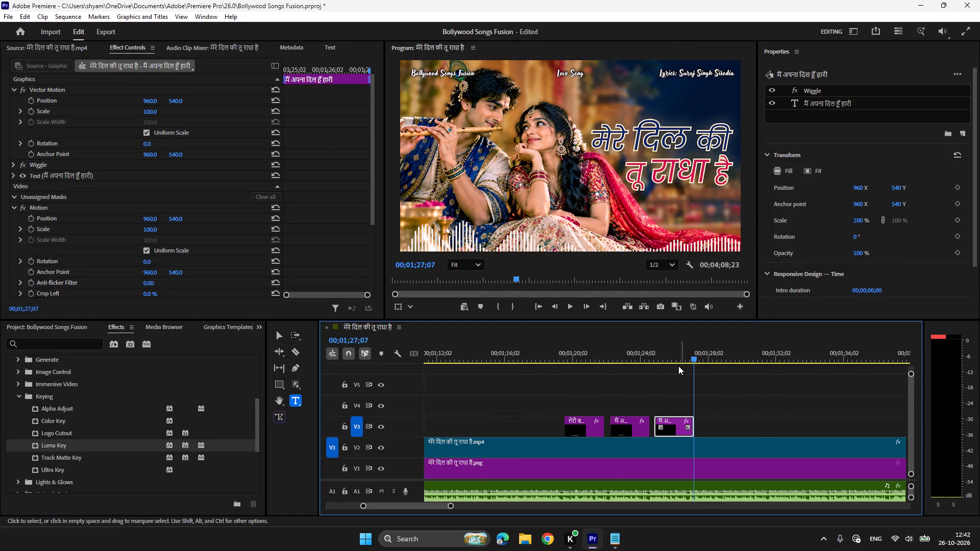
click(673, 354)
click(582, 238)
key(ctrl+a)
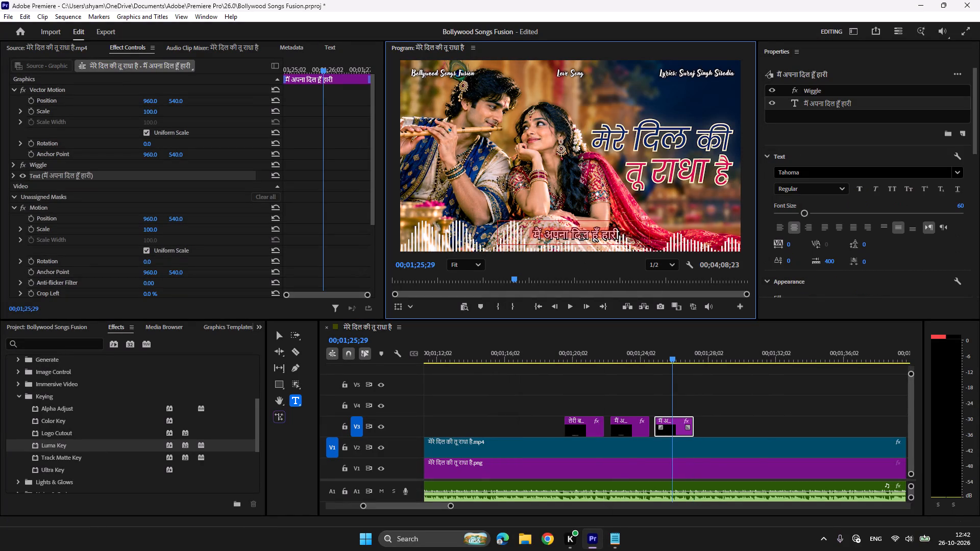
key(ctrl+v)
Play to the end of the तेरा नाम लेकर कान्हा line and duplicate its clip on V3 at 00;01;27;10.
click(650, 352)
key(space)
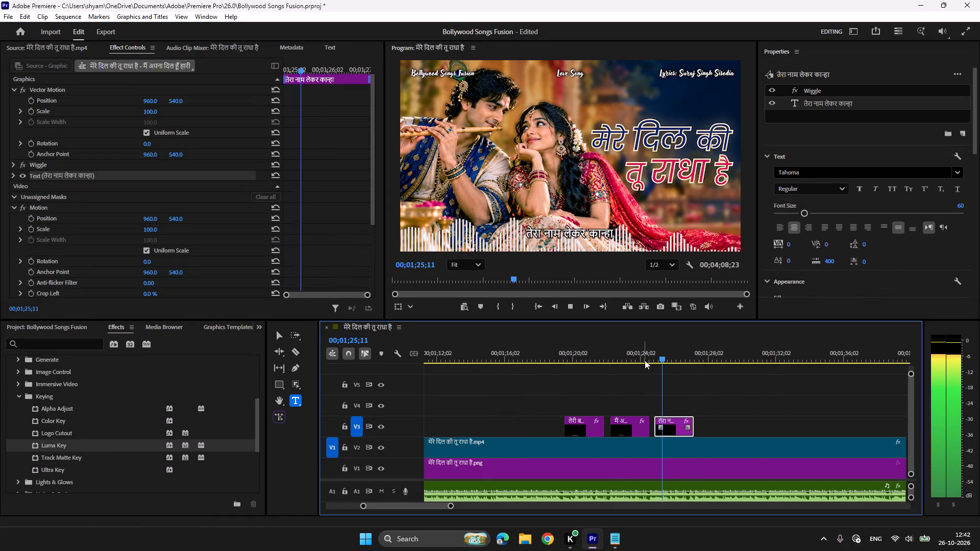
key(space)
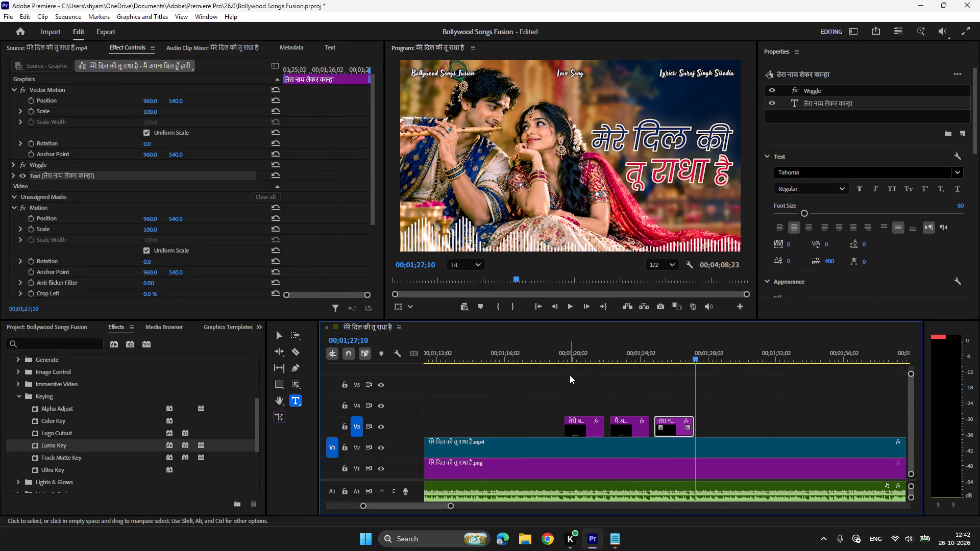
key(ctrl+c)
key(ctrl+v)
Copy the line फिरती हूँ मारी मारी from the Notepad lyrics and replace the newest clip's text with it.
click(614, 539)
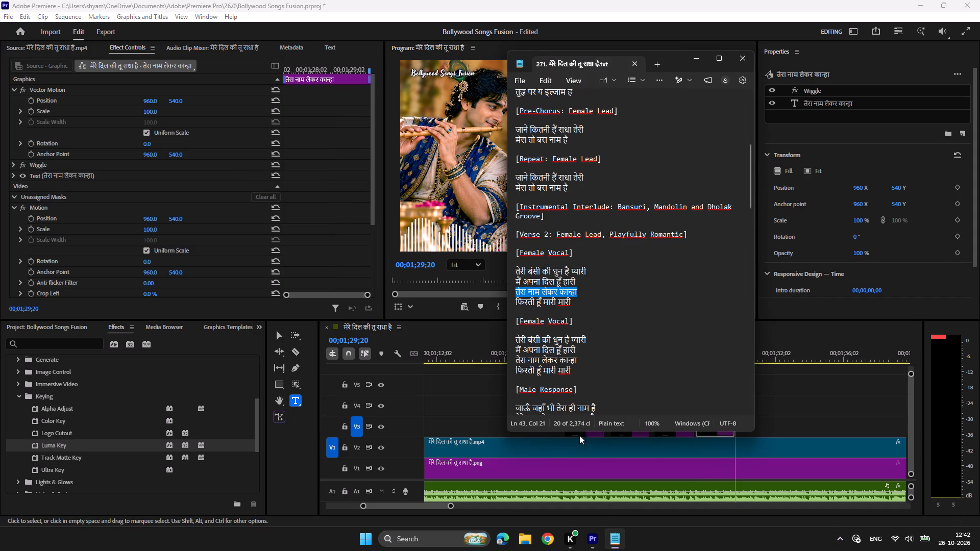
drag(581, 304, 498, 311)
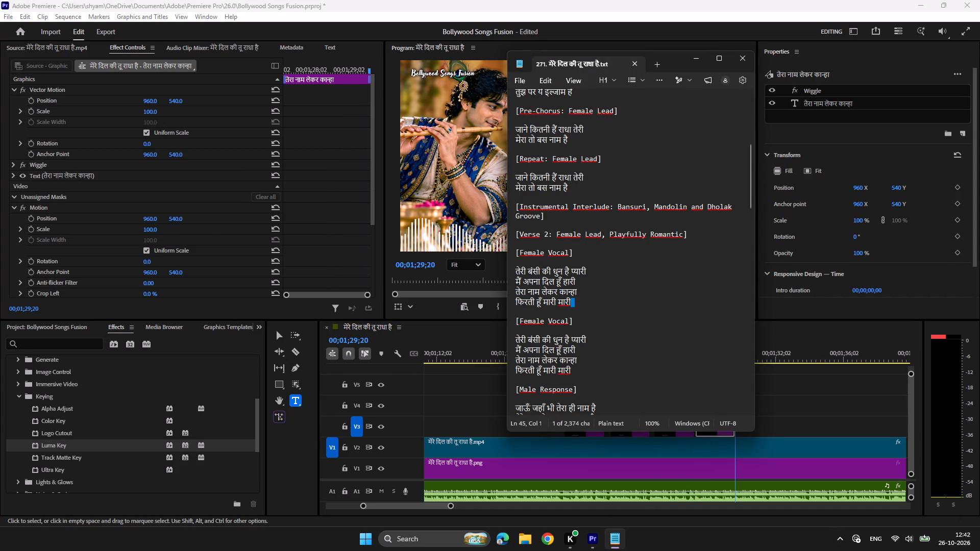
drag(498, 311, 493, 306)
key(ctrl+c)
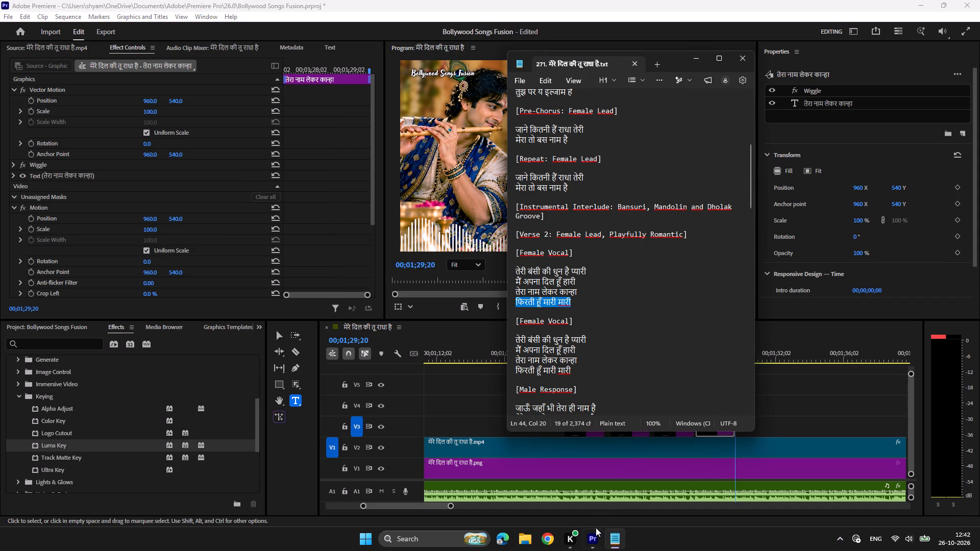
click(593, 536)
click(721, 356)
click(571, 235)
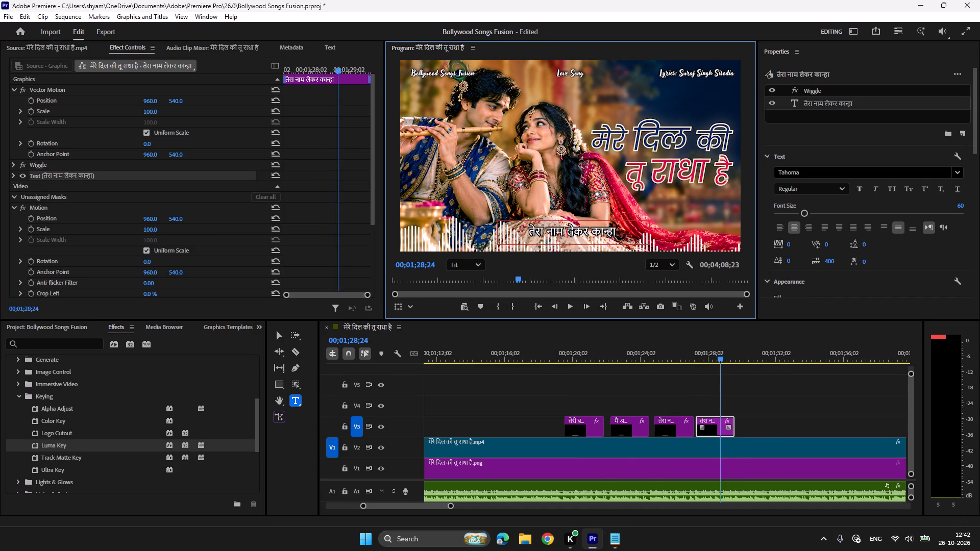
key(ctrl+a)
key(ctrl+v)
Listen for where फिरती हूँ मारी मारी ends and duplicate all four Verse 2 clips on V3 from that point.
click(688, 347)
key(space)
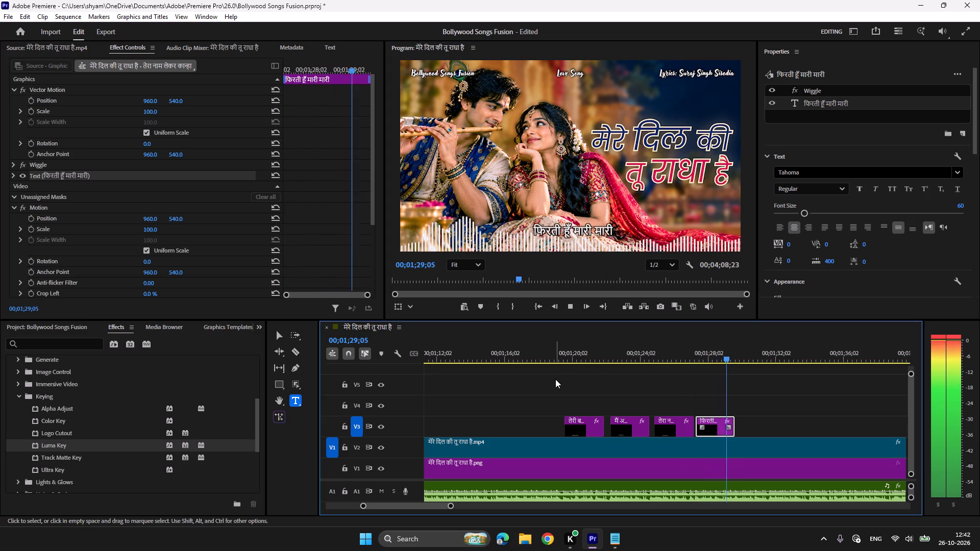
key(space)
click(727, 356)
key(space)
key(space)
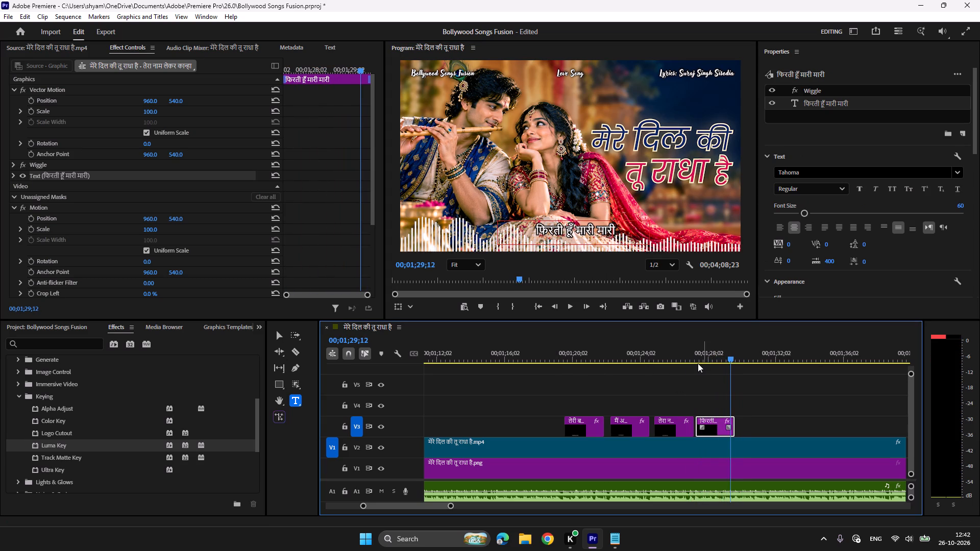
click(713, 356)
key(space)
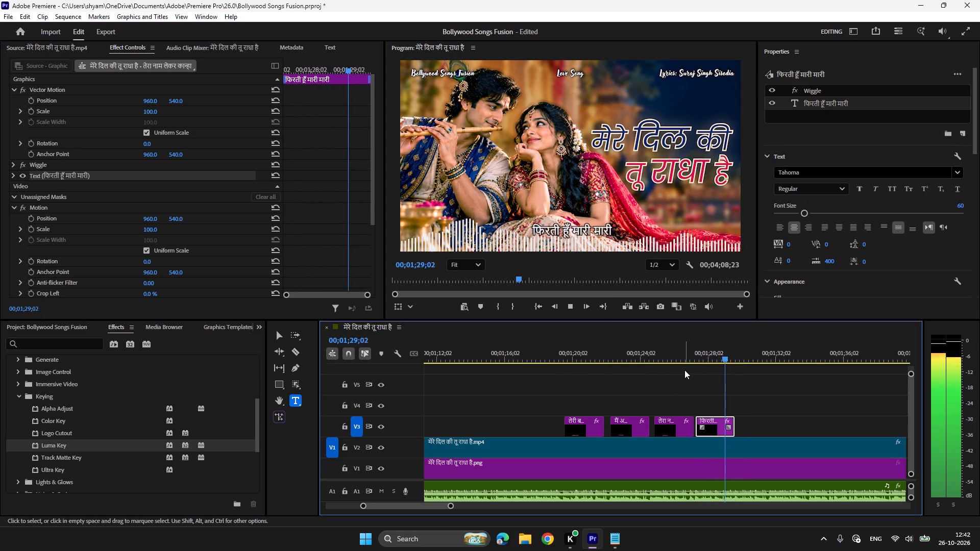
key(space)
drag(537, 385, 699, 422)
key(ctrl+c)
key(ctrl+v)
Play through the duplicated Verse 2 clips to check their timing against the repeated vocals.
click(722, 358)
key(space)
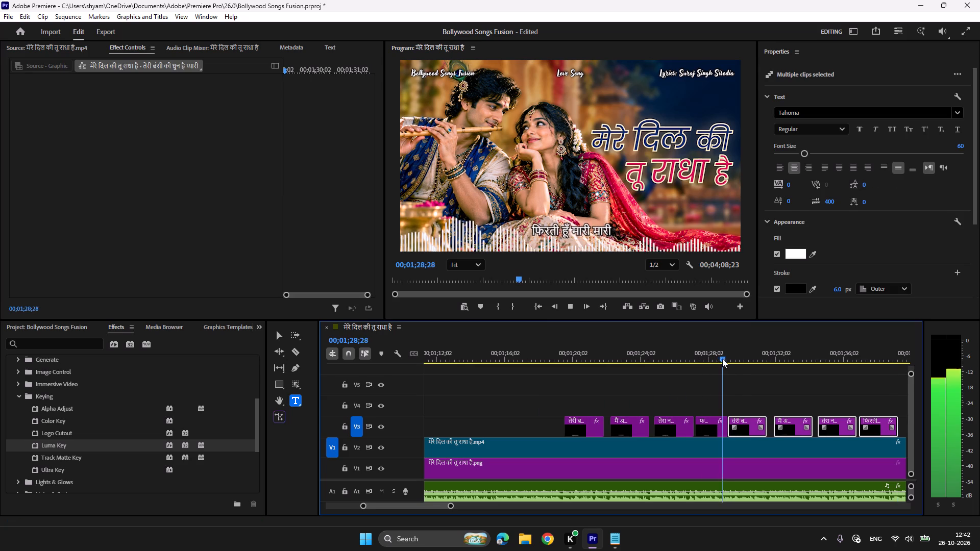
scroll(722, 359, down, 9)
scroll(685, 367, up, 1)
scroll(619, 369, down, 3)
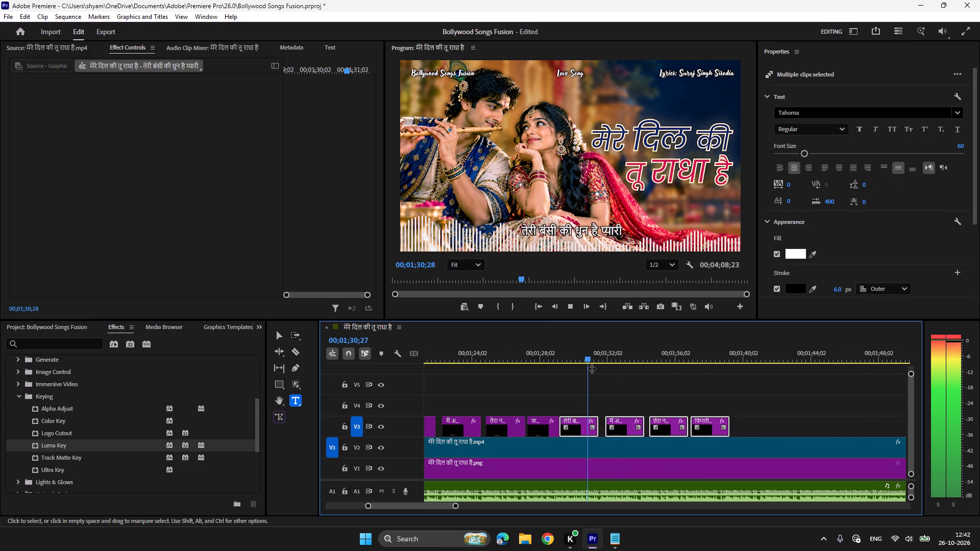
scroll(591, 368, down, 2)
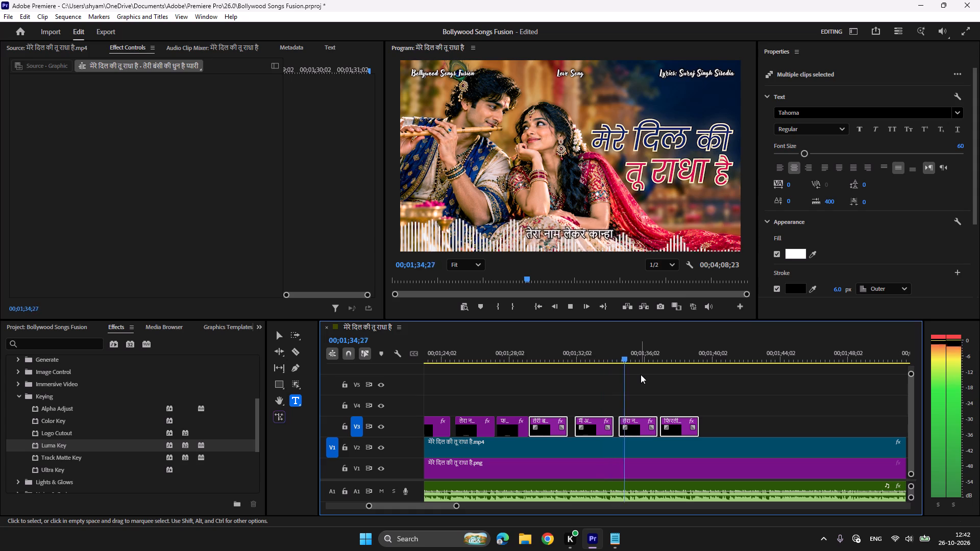
key(space)
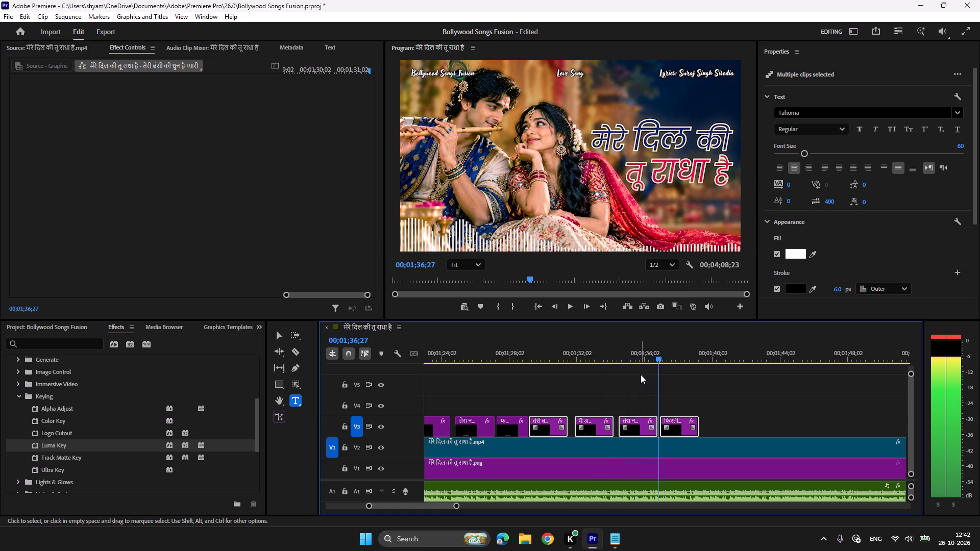
Find the vocal entry of the repeated तेरा नाम लेकर कान्हा line and move its clip to start at 00;01;34;09.
click(607, 348)
click(639, 381)
key(space)
key(space)
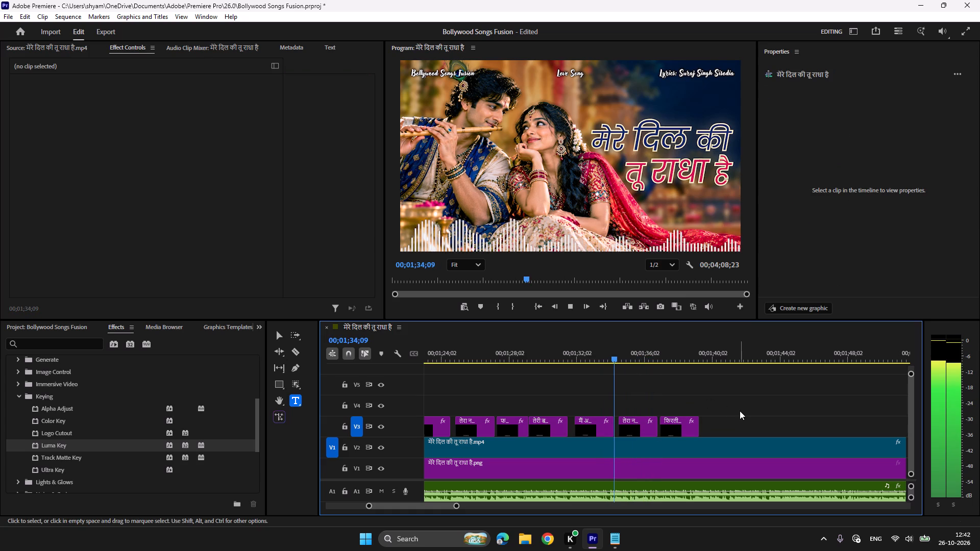
click(639, 433)
click(639, 430)
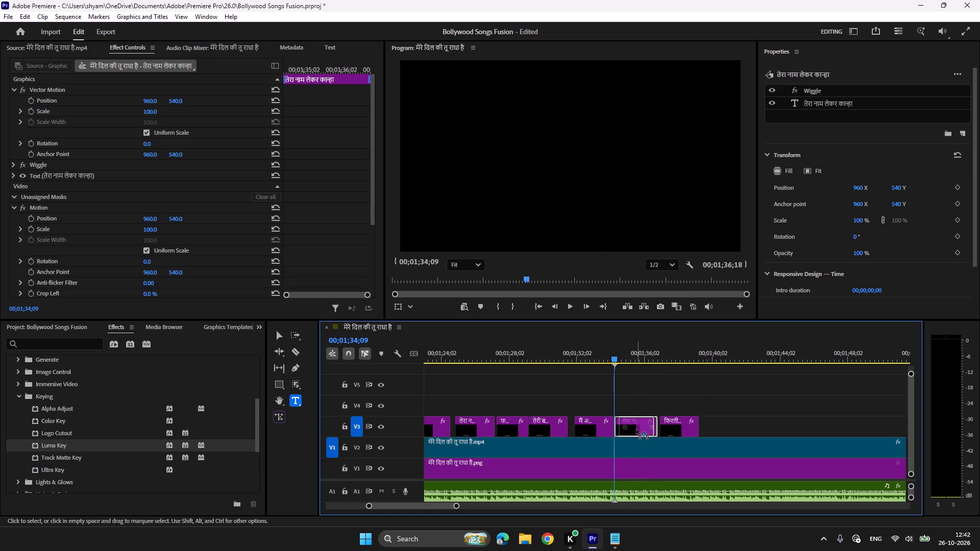
Play to the next vocal entry and move the repeated फिरती हूँ मारी मारी clip to start at 00;01;36;20.
key(space)
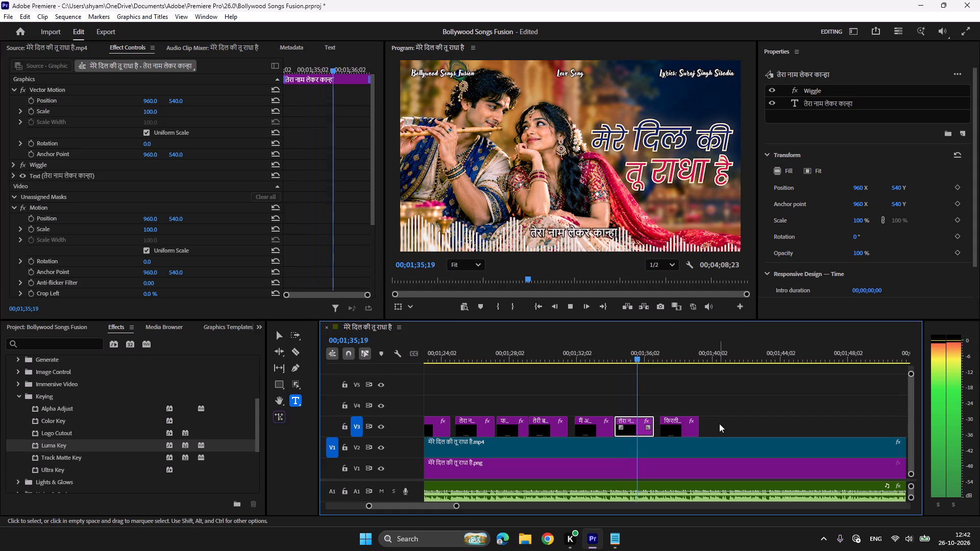
key(space)
key(space)
key(space)
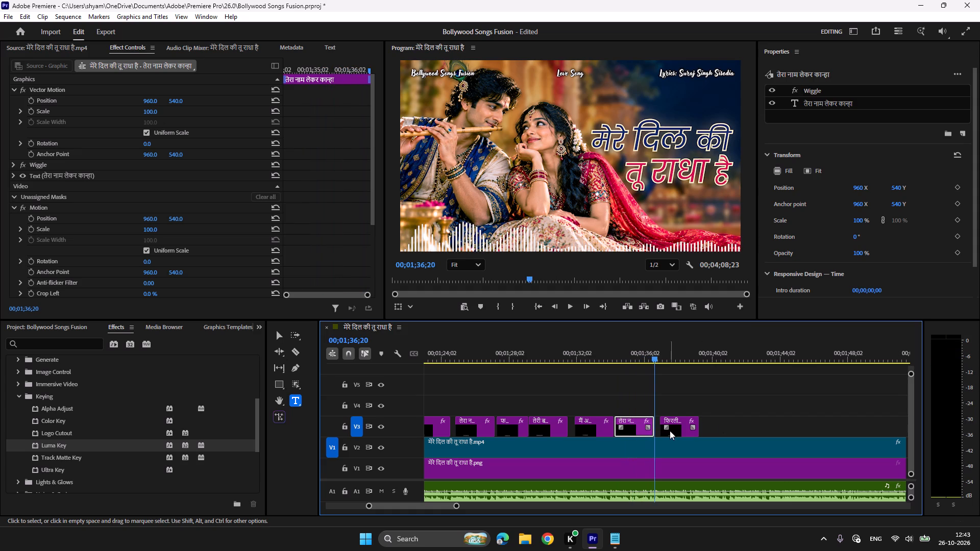
click(679, 428)
Listen for the end of the repeated फिरती हूँ मारी मारी line and duplicate its clip on V3 at 00;01;39;07.
key(space)
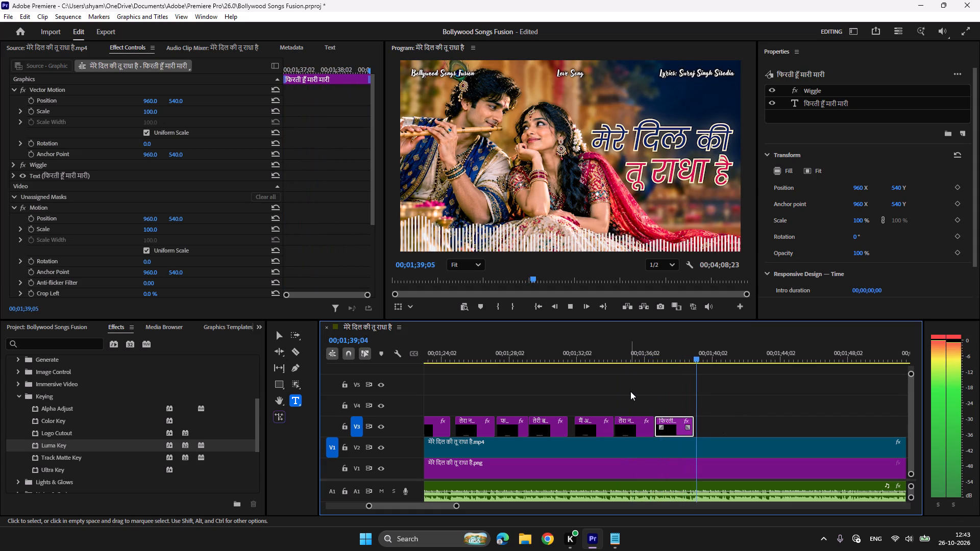
key(space)
click(694, 357)
key(space)
key(space)
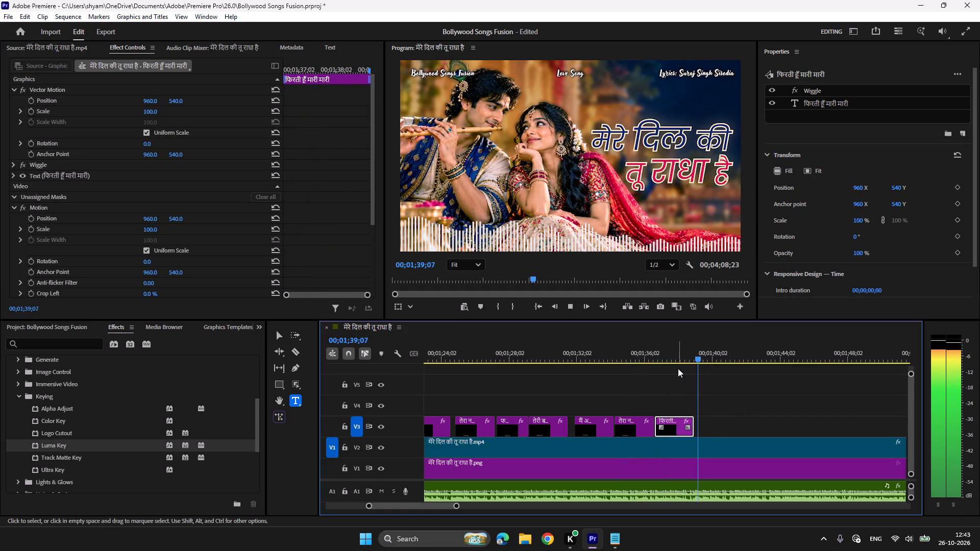
key(ctrl+c)
key(ctrl+v)
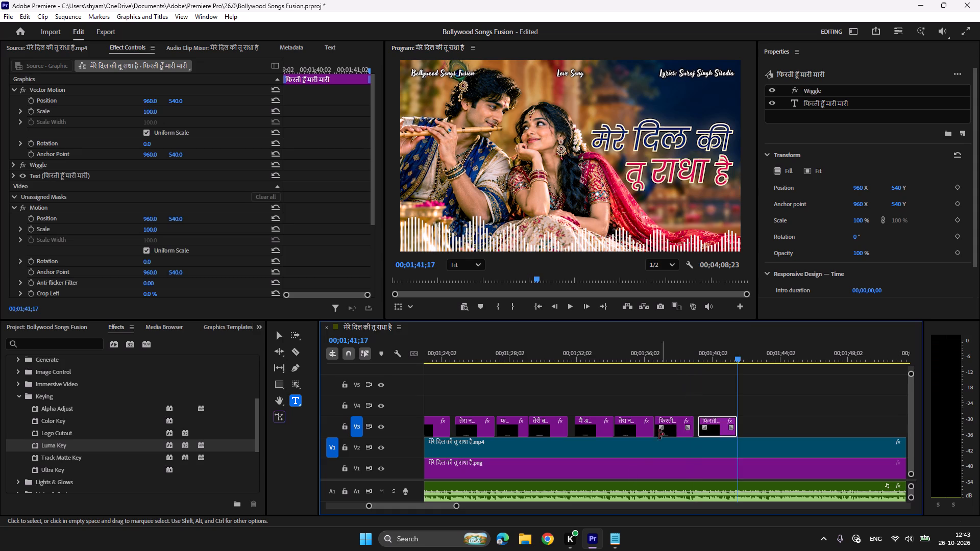
Copy the line जाऊँ जहाँ भी तेरा ही नाम है from the Notepad lyrics and replace the newest clip's text with it.
click(614, 540)
scroll(665, 365, down, 2)
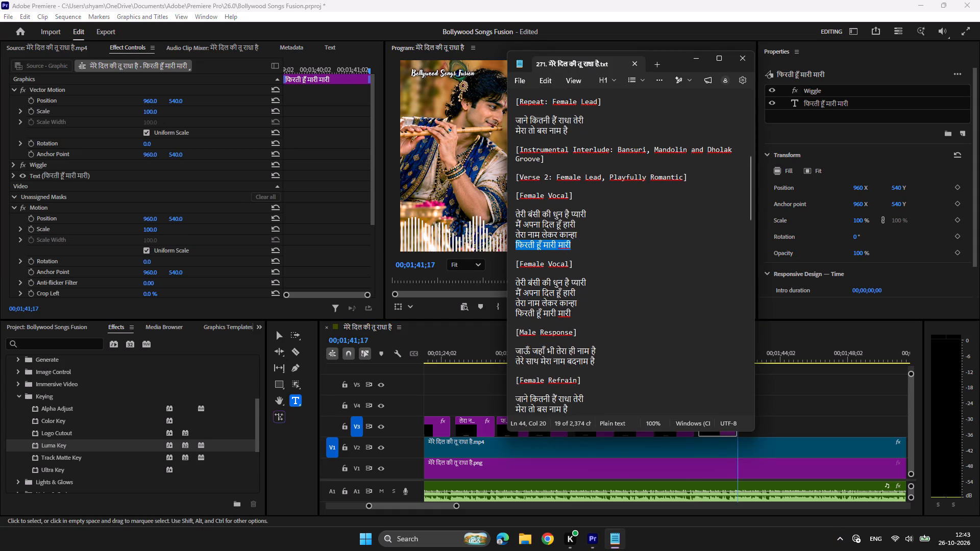
drag(599, 349, 508, 348)
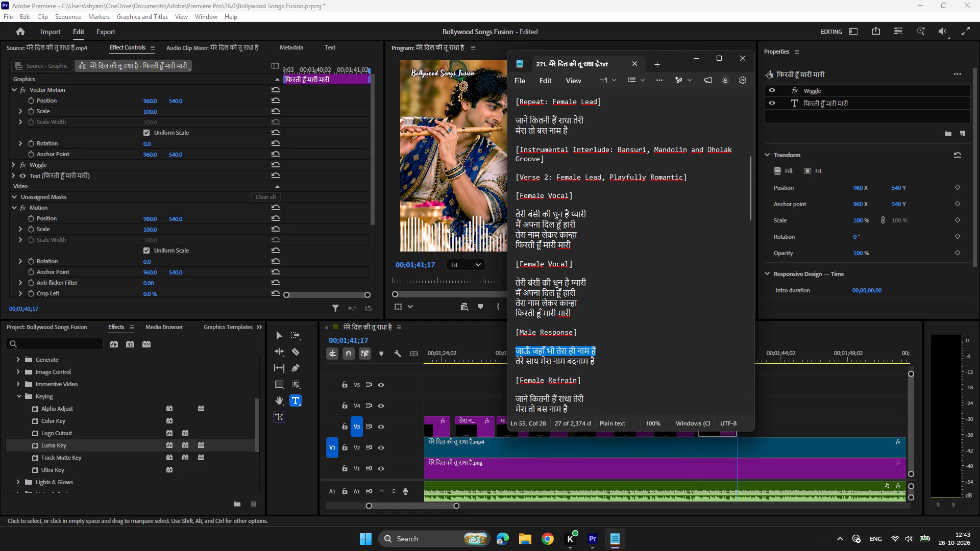
key(ctrl+c)
click(595, 541)
click(716, 355)
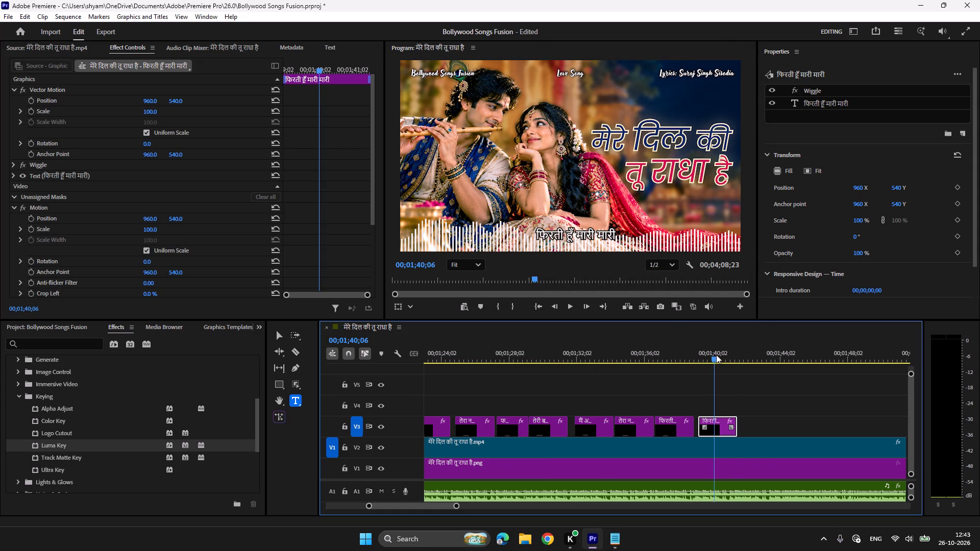
click(569, 237)
key(ctrl+a)
key(ctrl+v)
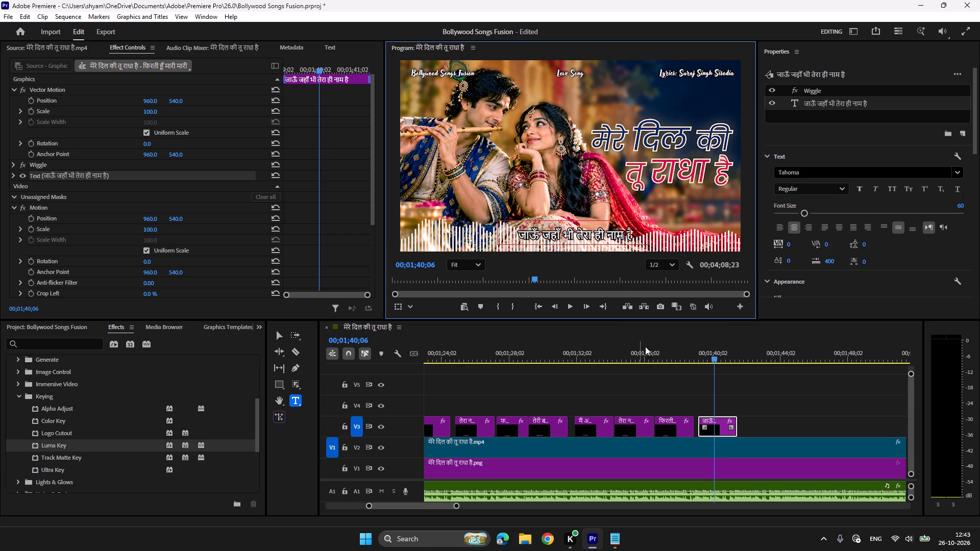
Listen for the end of the जाऊँ जहाँ भी तेरा ही नाम है line and extend its clip to 00;01;43;08.
click(690, 352)
key(space)
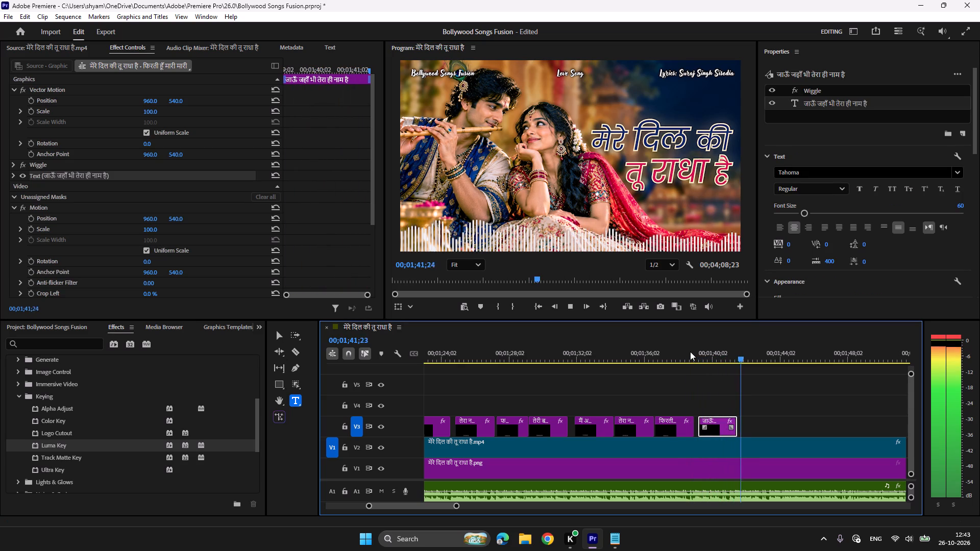
key(space)
drag(737, 422, 739, 422)
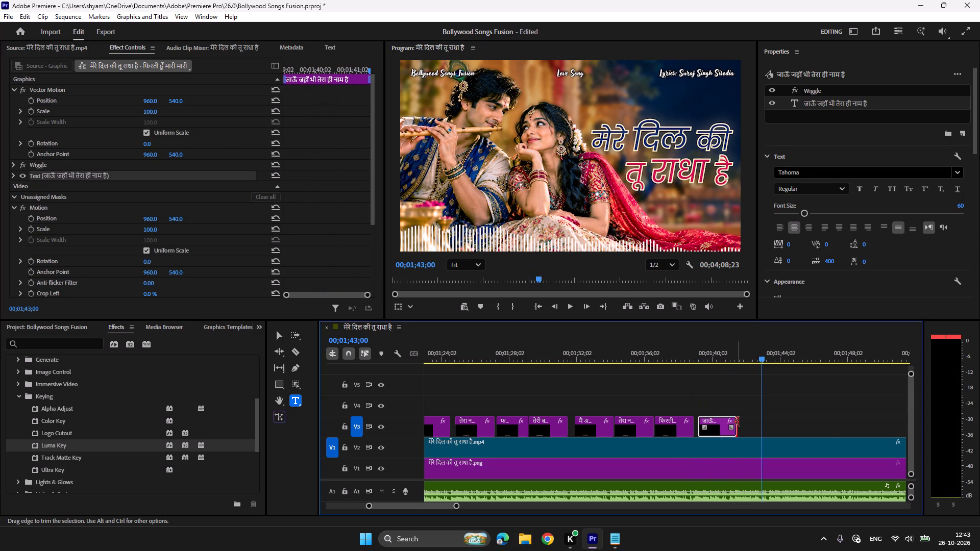
drag(739, 422, 758, 422)
click(731, 355)
key(space)
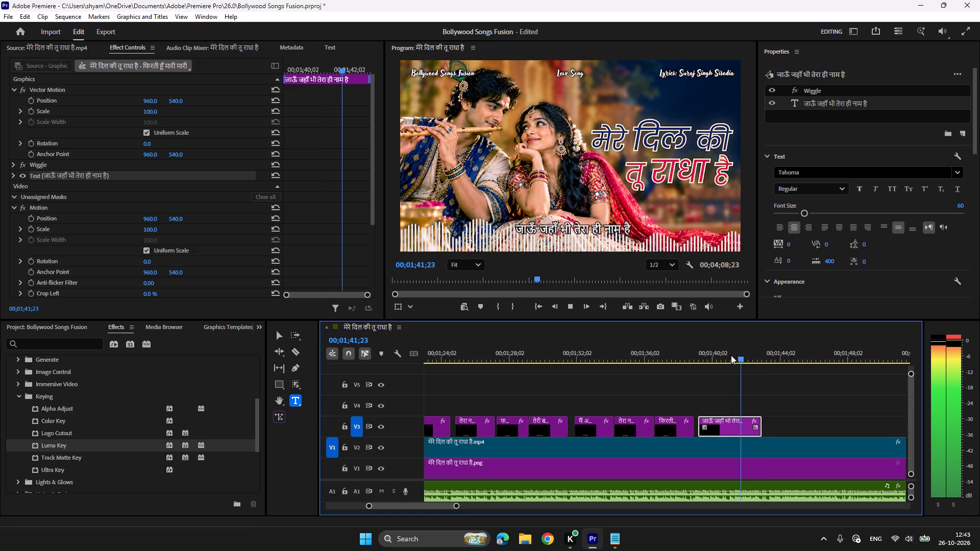
key(space)
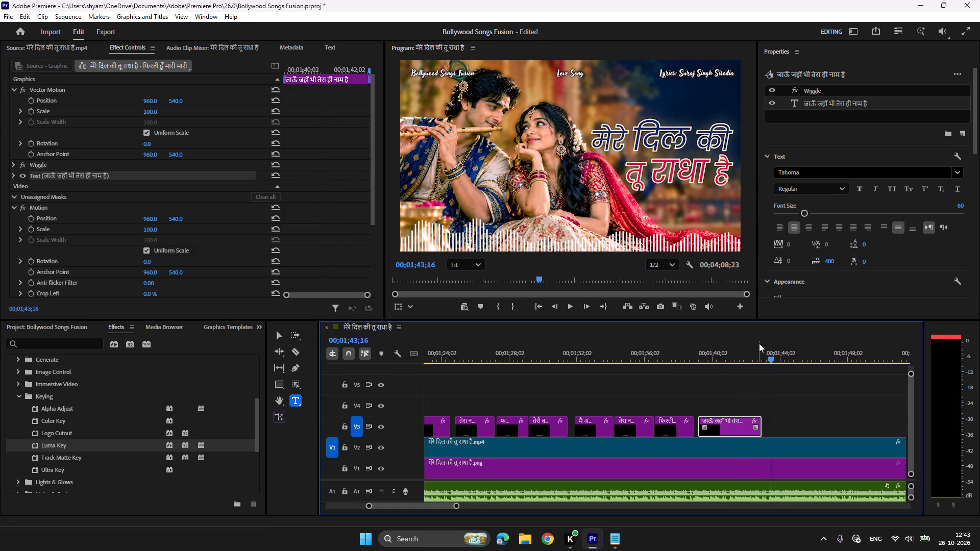
click(760, 343)
key(space)
key(space)
click(759, 417)
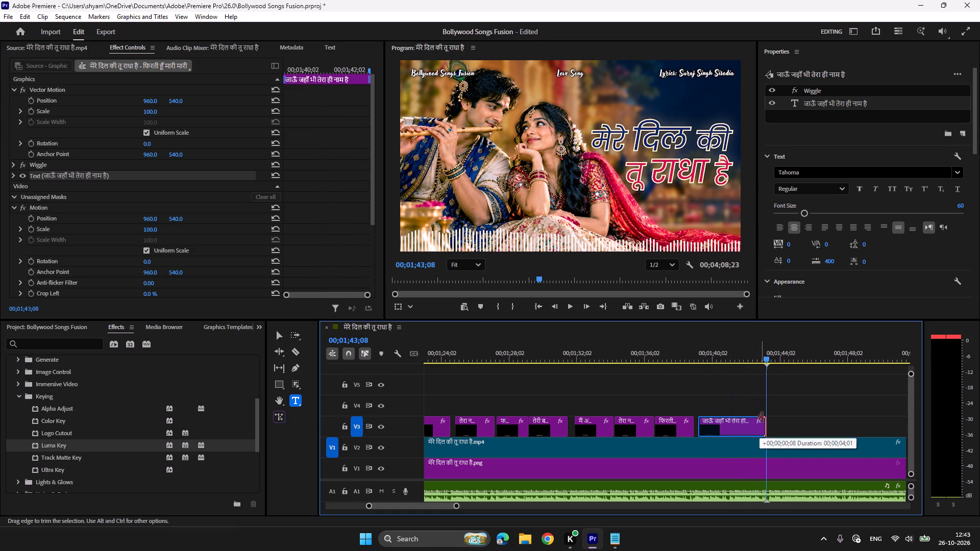
Play to the next vocal entry and duplicate the जाऊँ जहाँ भी तेरा ही नाम है clip on V3 at about 00;01;43;19.
key(space)
key(space)
key(space)
key(space)
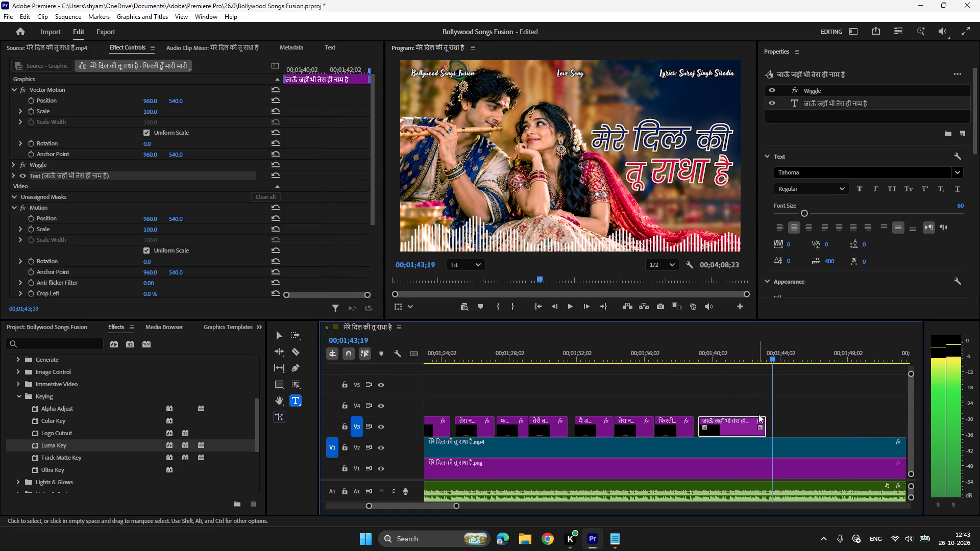
key(ctrl+c)
key(ctrl+v)
Copy the line तेरे साथ मेरा नाम बदनाम है from the Notepad lyrics and replace the newest clip's text with it.
click(791, 356)
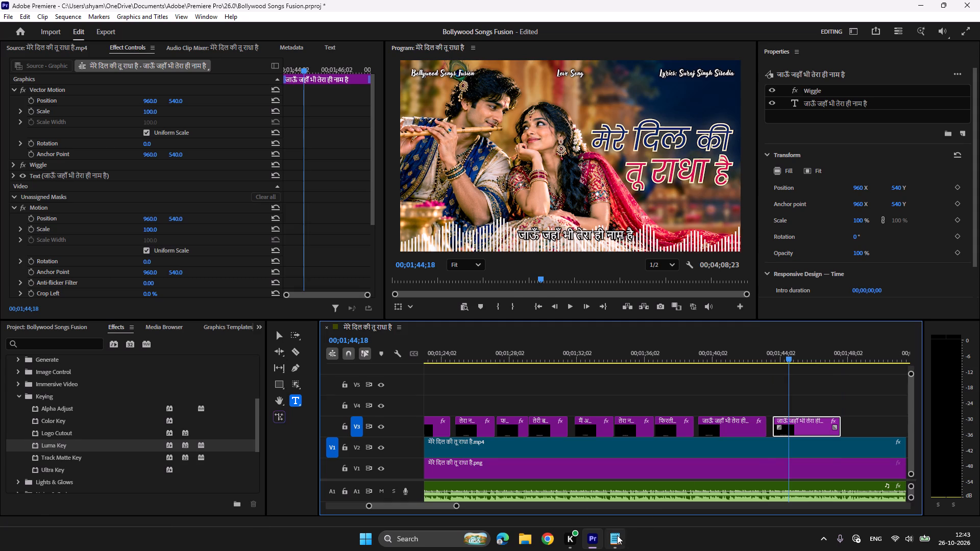
click(617, 535)
drag(598, 362, 503, 365)
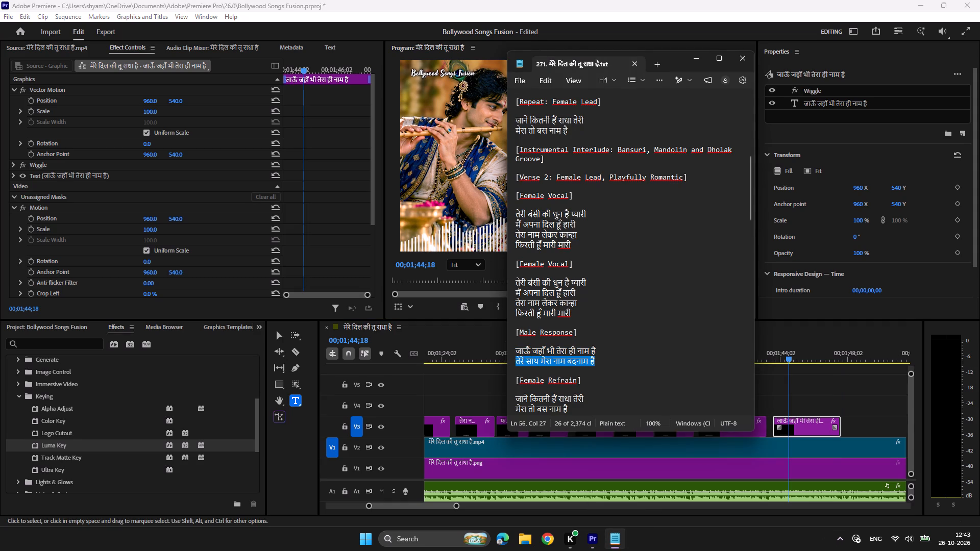
key(ctrl+c)
click(598, 540)
click(808, 350)
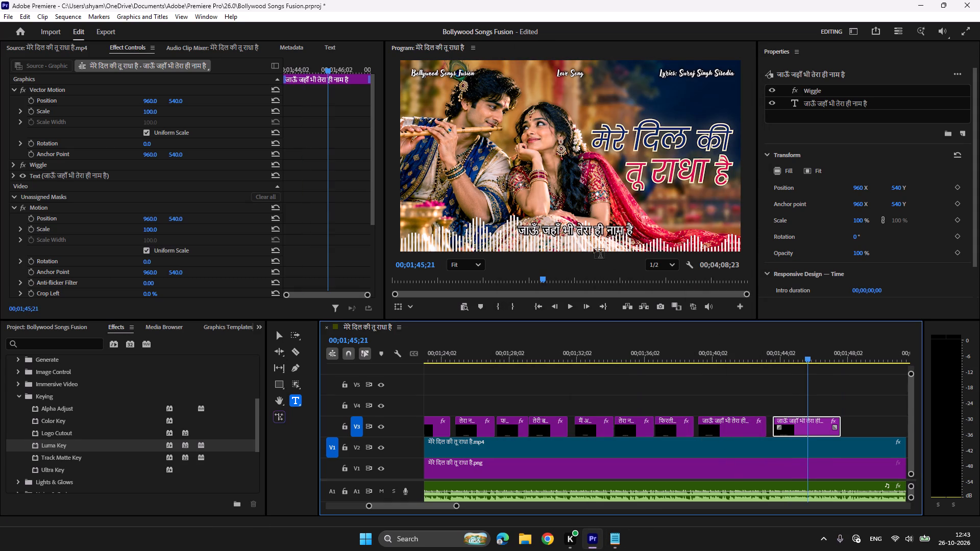
click(583, 238)
key(ctrl+a)
key(ctrl+v)
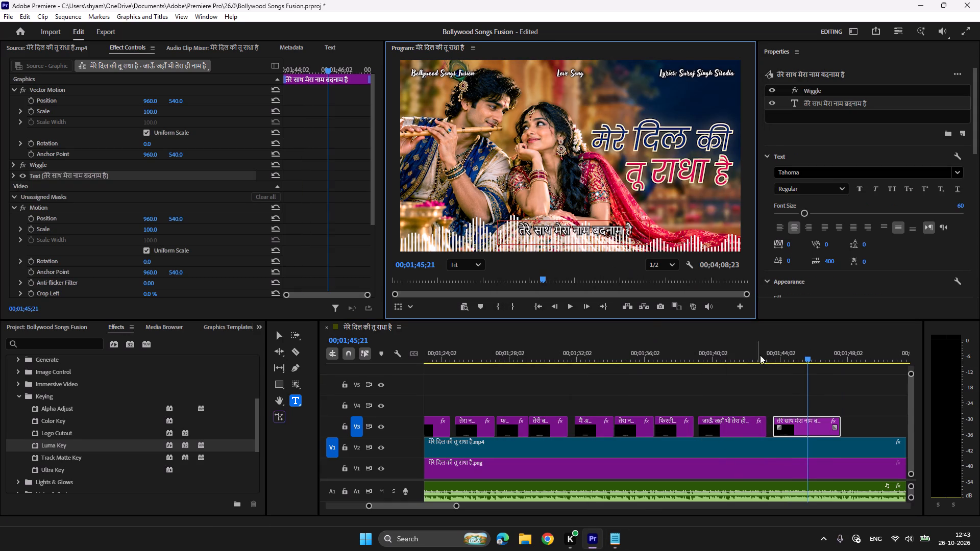
Listen for the end of the तेरे साथ मेरा नाम बदनाम है line and extend its clip slightly to match the vocal.
click(764, 357)
key(space)
scroll(764, 358, down, 5)
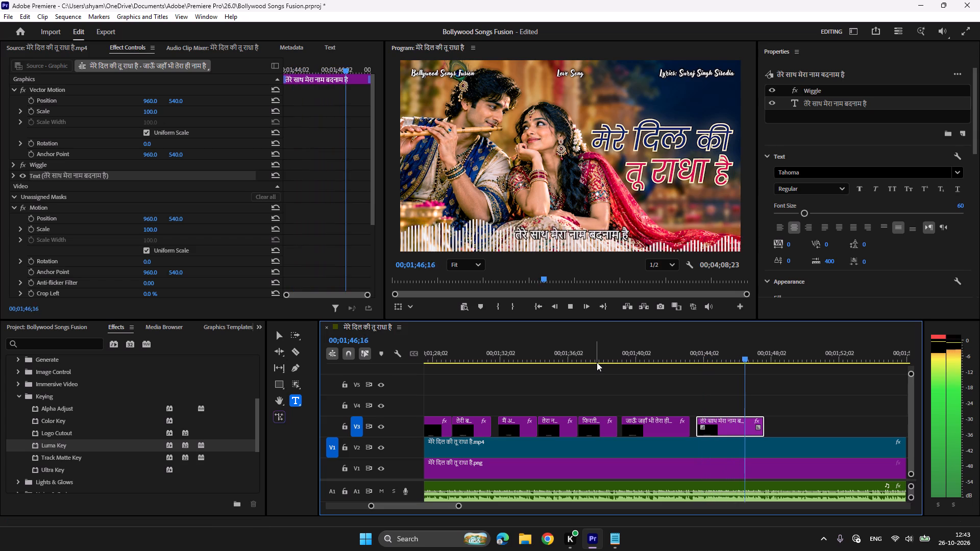
key(space)
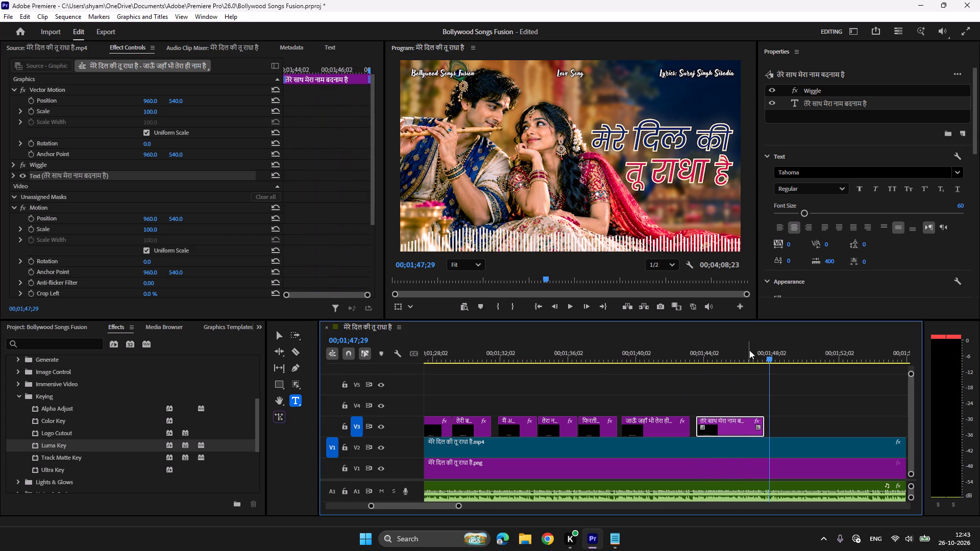
click(750, 350)
key(space)
key(space)
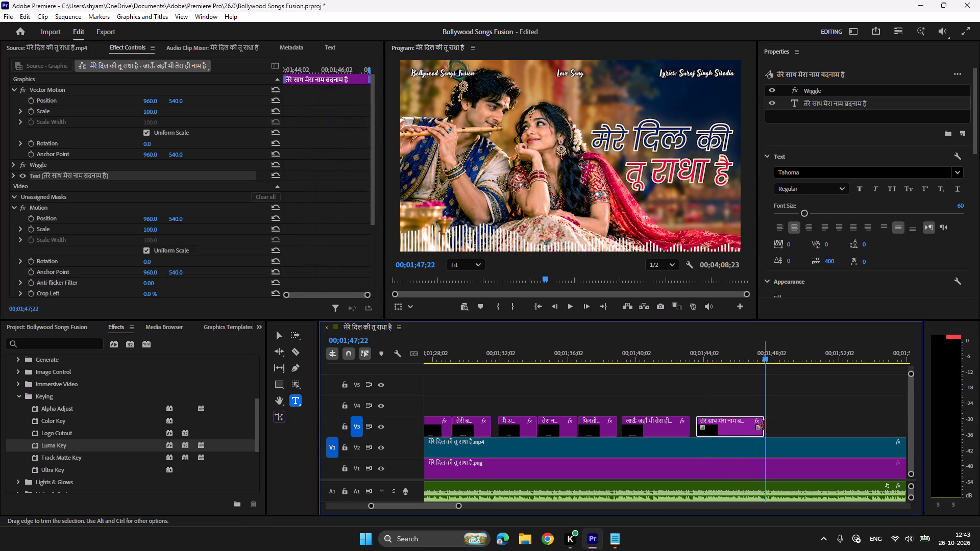
key(space)
key(space)
click(761, 358)
key(space)
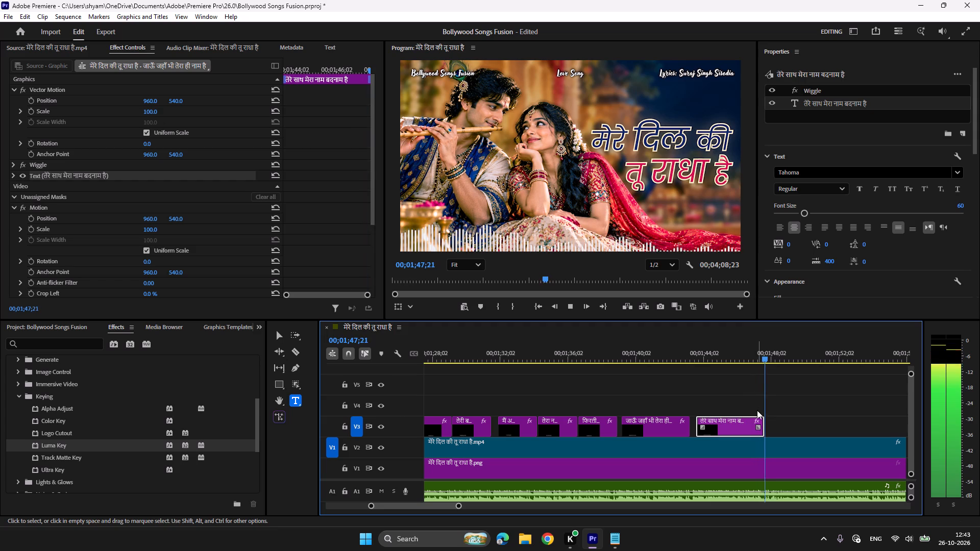
key(space)
click(763, 420)
Copy the last जाने कितनी हैं राधा तेरी and मेरा तो बस नाम है clips before the first interlude to the next vocal entry at 00;01;48;12.
key(space)
key(space)
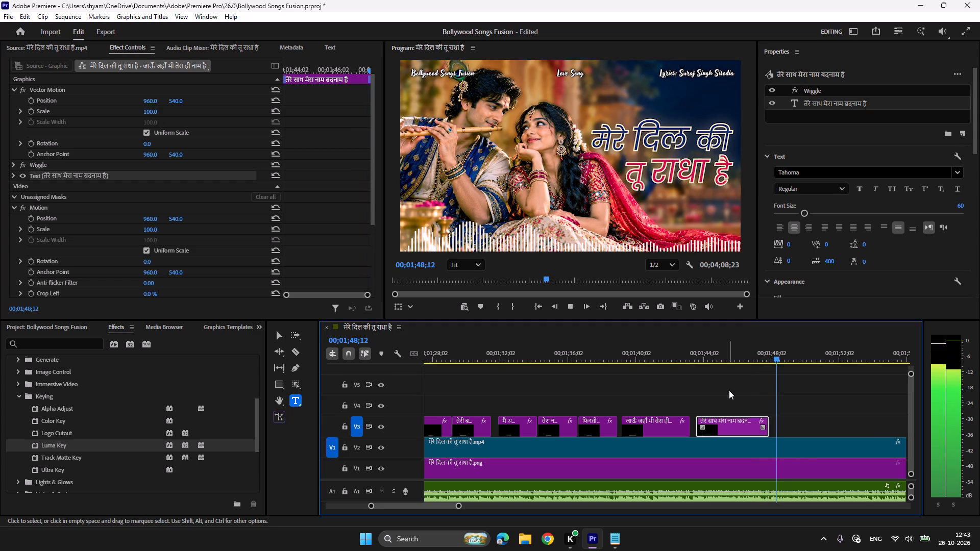
scroll(729, 390, up, 7)
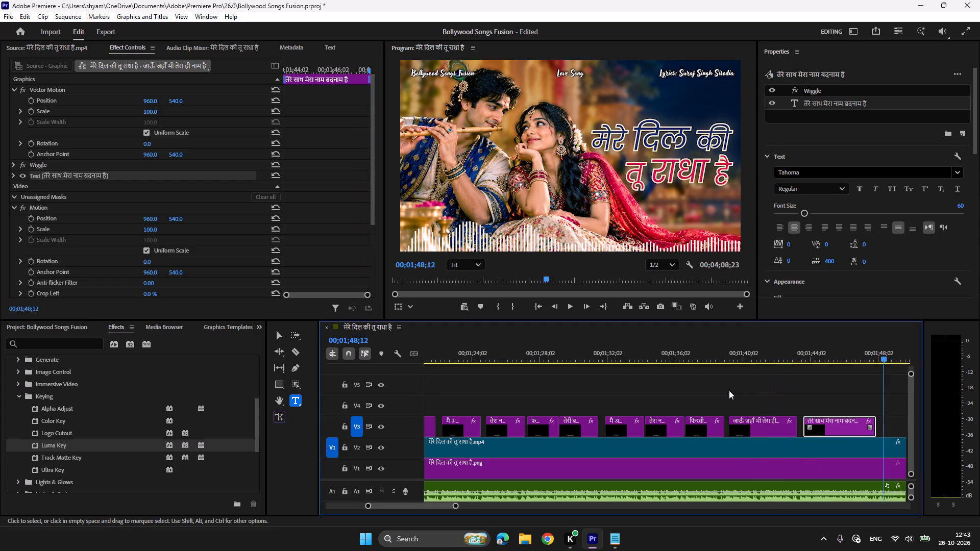
scroll(729, 390, up, 7)
scroll(729, 390, down, 1)
scroll(729, 390, up, 20)
scroll(729, 390, up, 17)
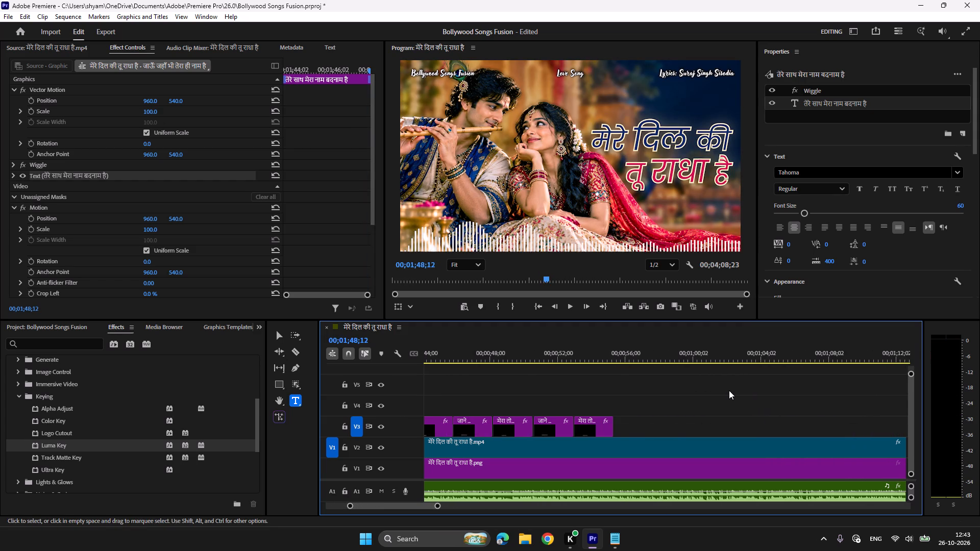
drag(664, 432, 579, 396)
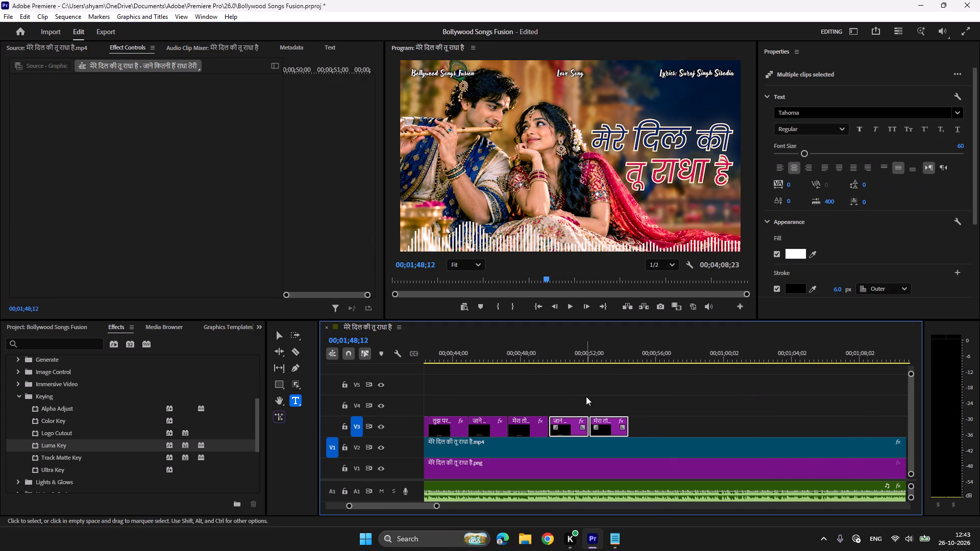
key(ctrl+c)
key(ctrl+v)
Play back the pasted refrain clips to check their timing and save the project.
click(585, 355)
key(space)
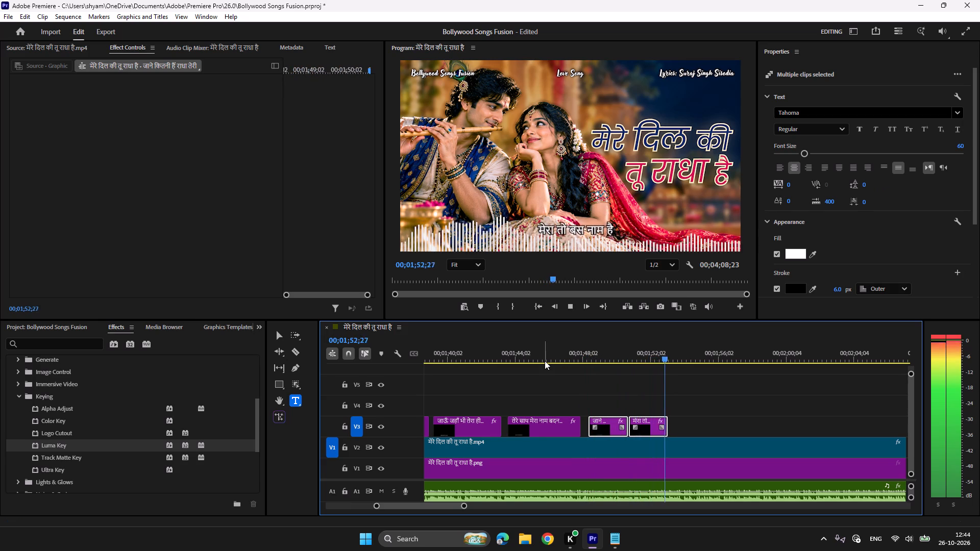
key(ctrl+s)
Find the vocal entry after the instrumental interlude and duplicate the last मेरा तो बस नाम है clip on V3 at 00;02;07;23.
key(space)
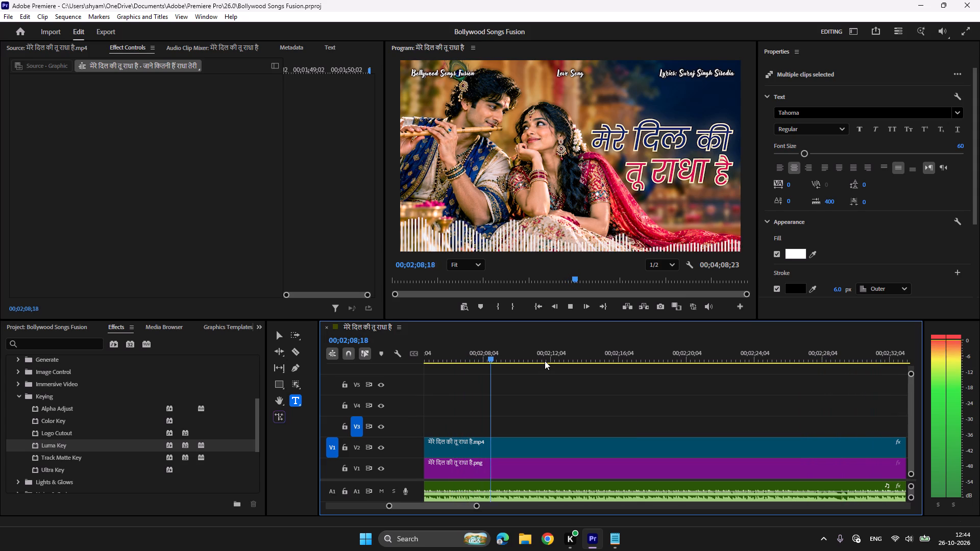
key(space)
scroll(545, 361, up, 3)
click(501, 356)
key(space)
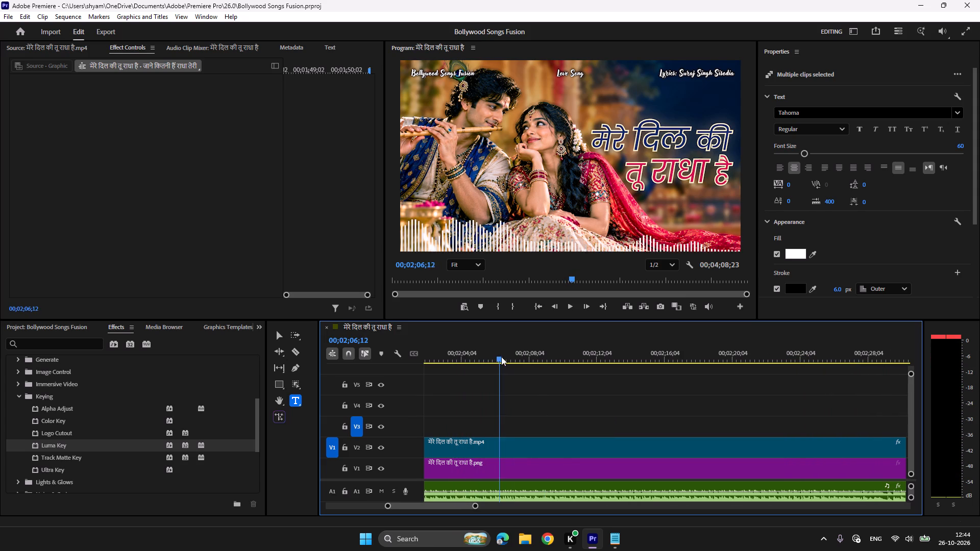
key(space)
key(space)
key(space)
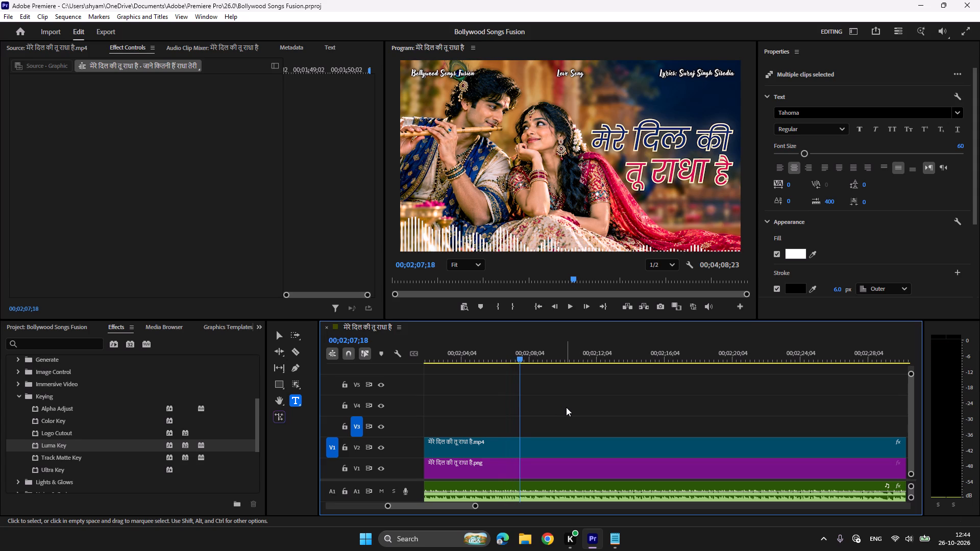
key(space)
key(space)
scroll(566, 407, up, 16)
click(565, 410)
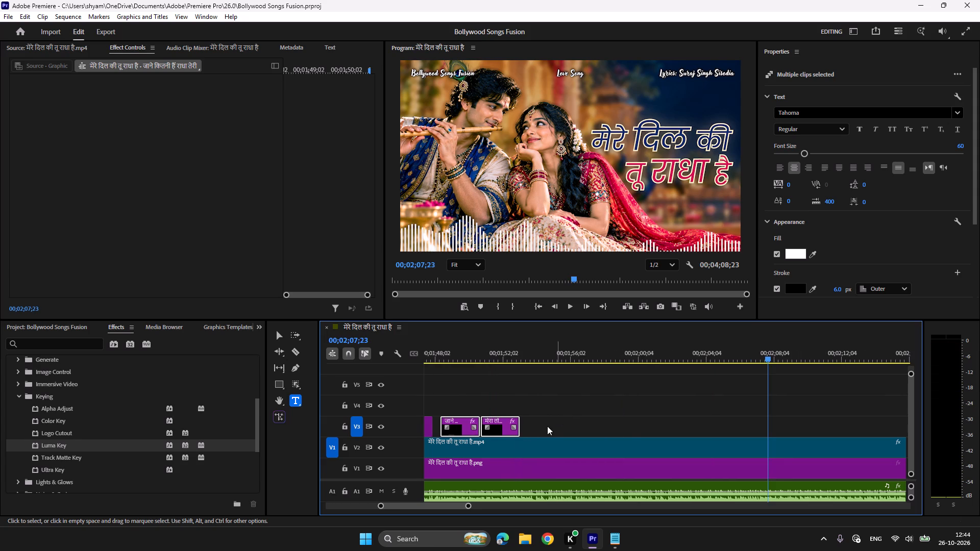
click(551, 424)
click(502, 427)
key(ctrl+c)
key(ctrl+v)
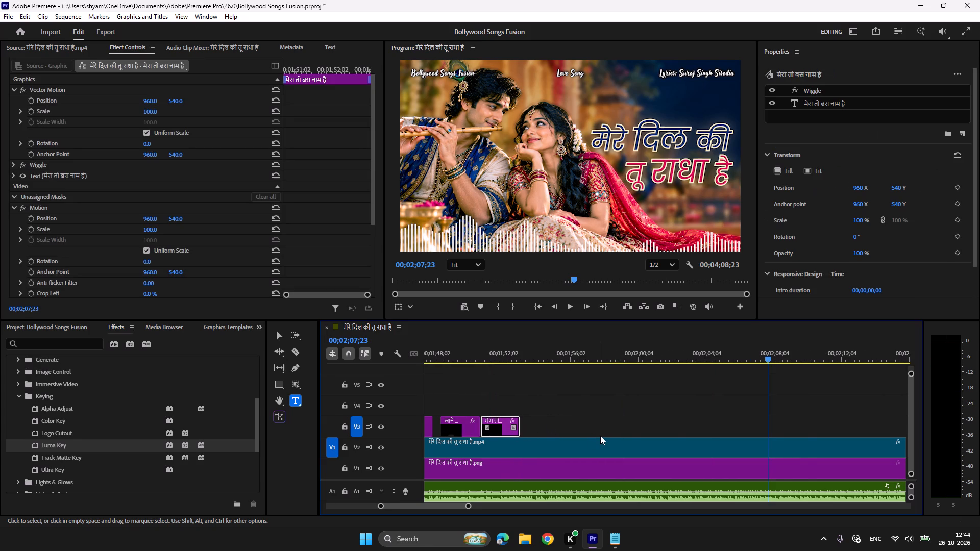
Copy the line तेरे लिए चोरी चोरी from the Notepad lyrics and replace the newest clip's text with it, keeping the preview at Fit.
click(618, 535)
scroll(663, 391, down, 4)
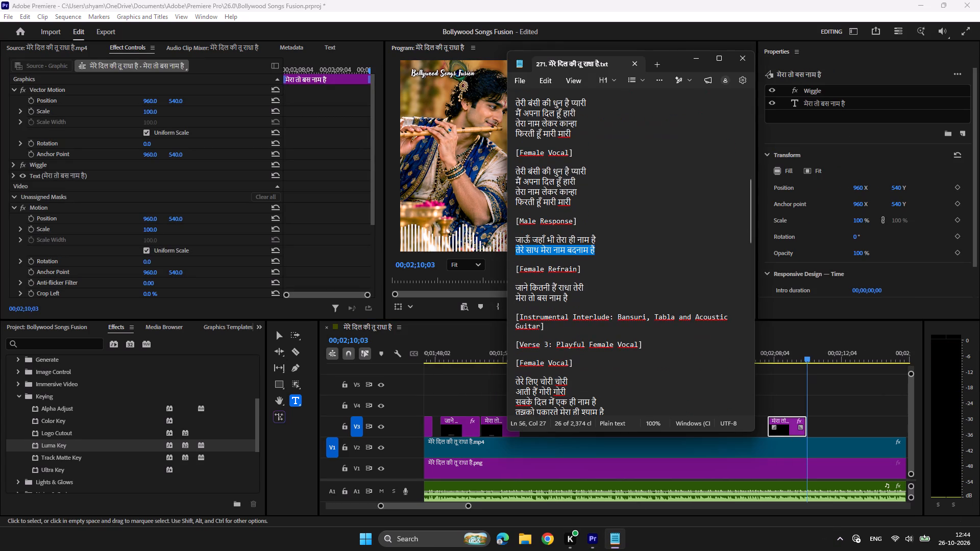
drag(571, 378, 506, 377)
key(ctrl+c)
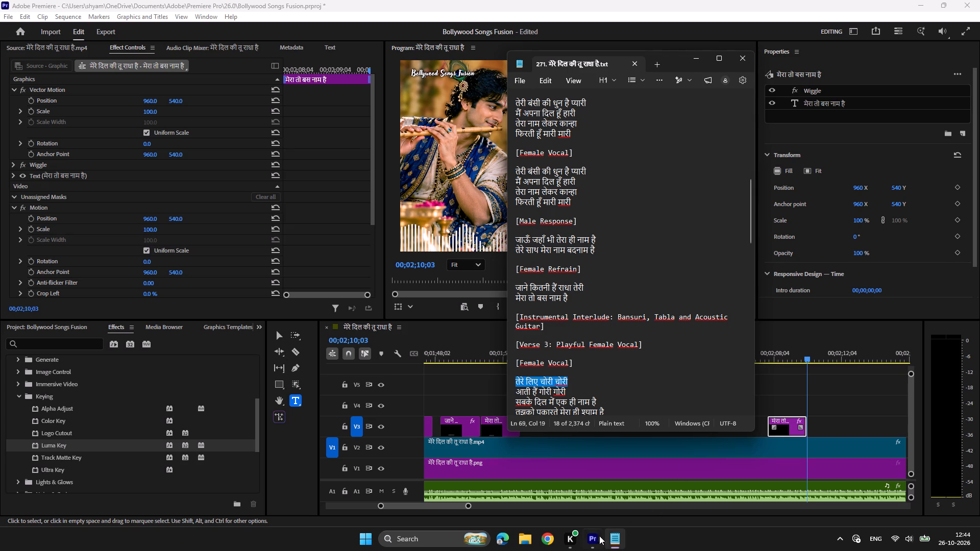
click(595, 536)
click(789, 353)
click(572, 233)
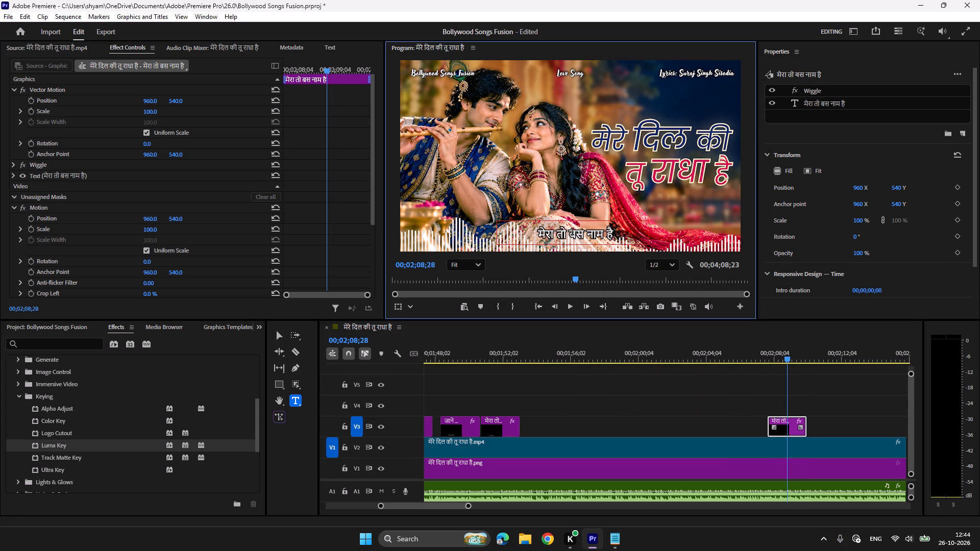
key(ctrl+a)
key(ctrl+v)
scroll(577, 239, down, 7)
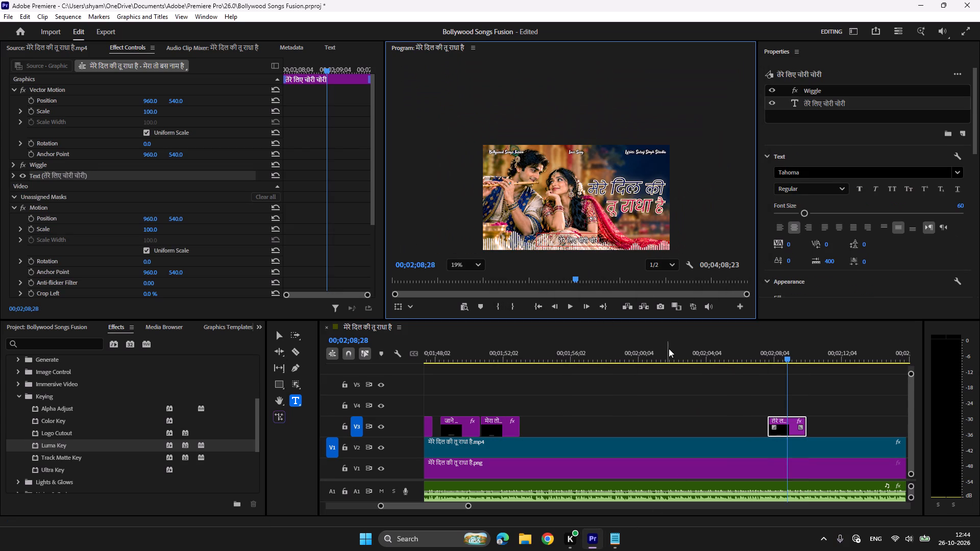
click(478, 263)
click(472, 283)
Listen for the end of the तेरे लिए चोरी चोरी line and duplicate its clip on V3 at 00;02;10;06.
click(764, 356)
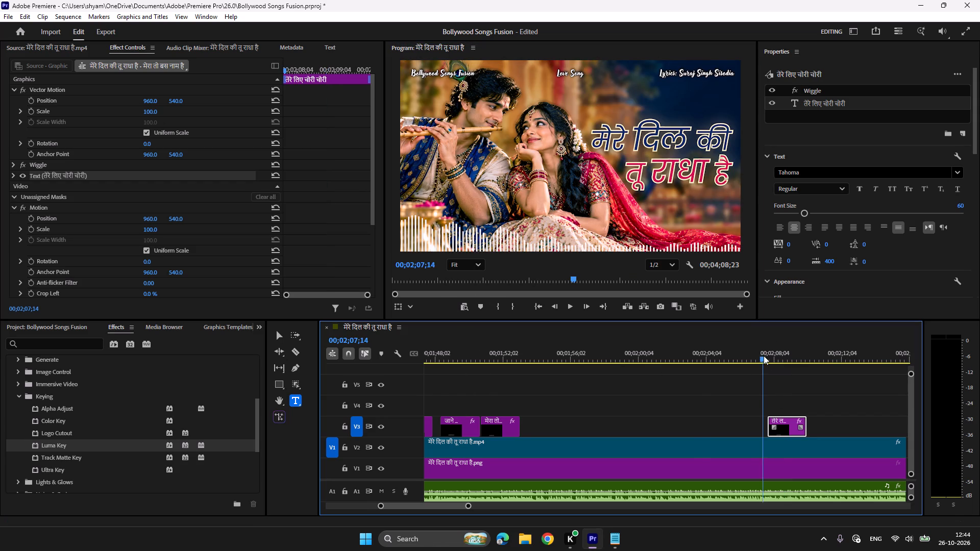
scroll(764, 356, down, 5)
key(space)
scroll(535, 394, down, 5)
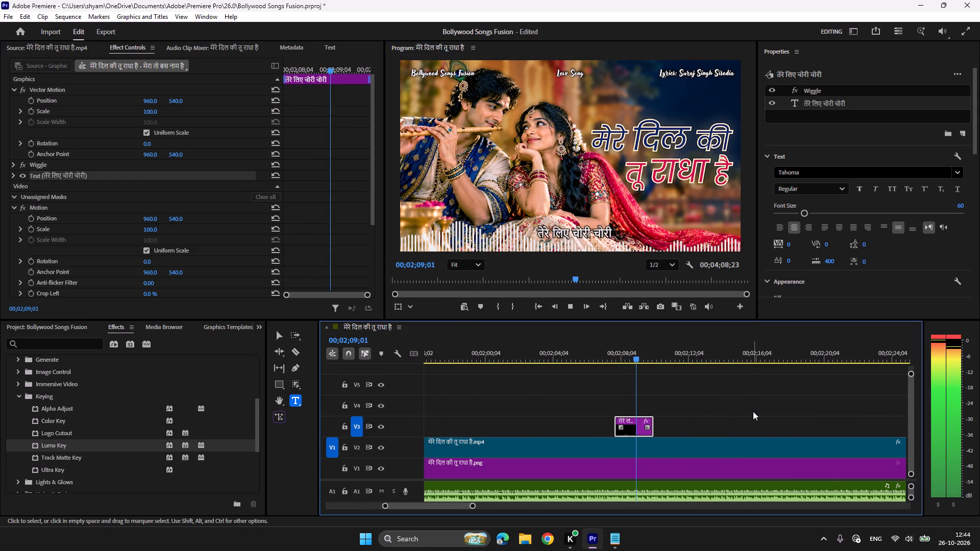
key(space)
key(ctrl+c)
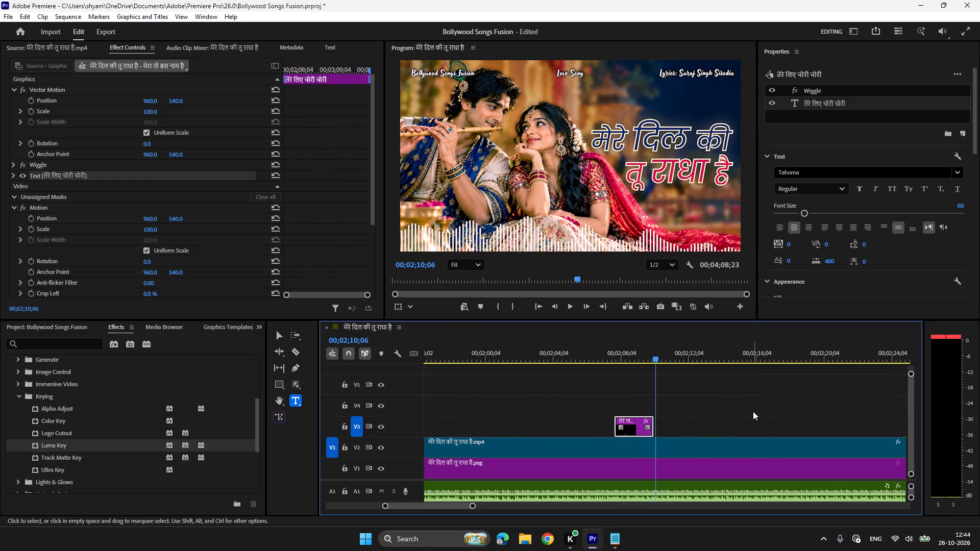
key(ctrl+v)
Copy the line आती हैं गोरी गोरी from the Notepad lyrics and replace the newest clip's text with it.
click(612, 544)
scroll(580, 379, down, 1)
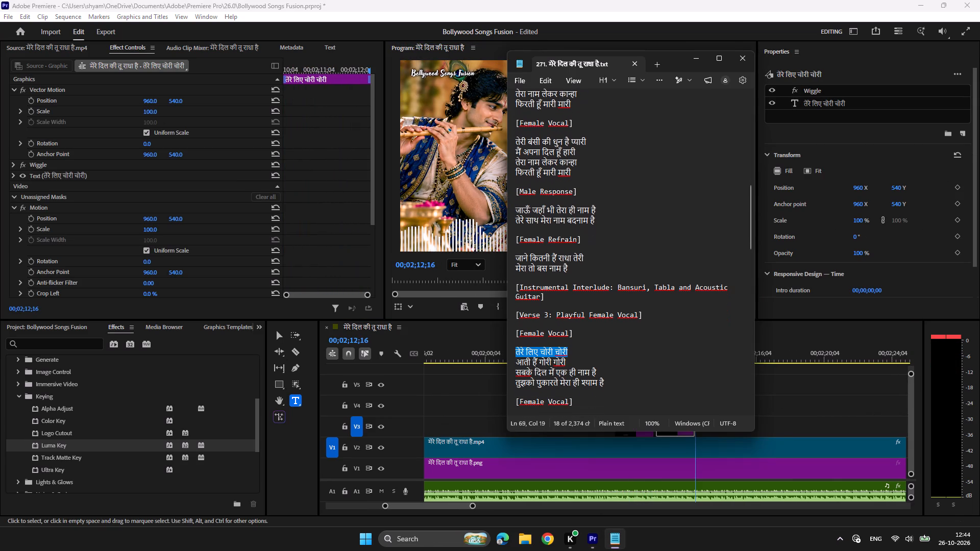
drag(573, 363, 494, 356)
click(578, 361)
drag(575, 361, 537, 360)
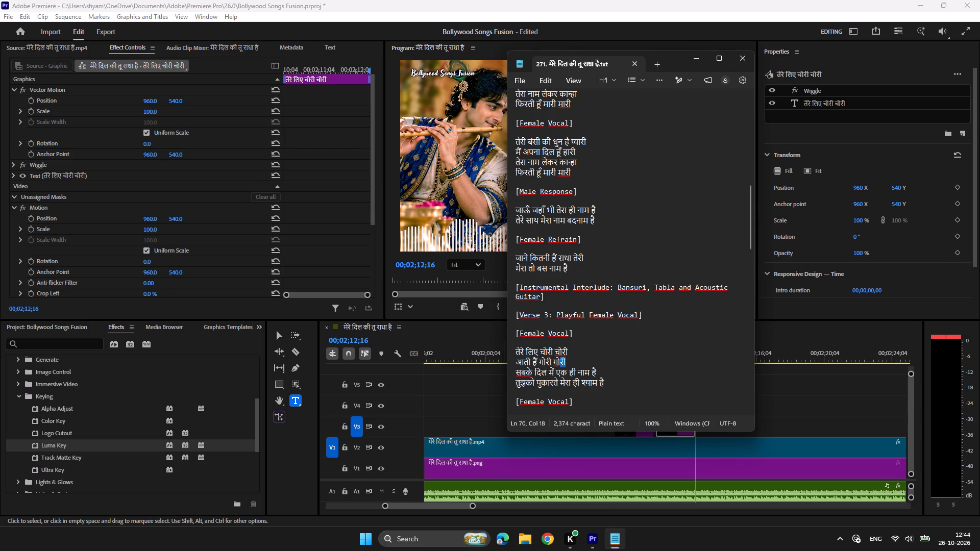
drag(537, 360, 501, 361)
key(ctrl+c)
click(591, 533)
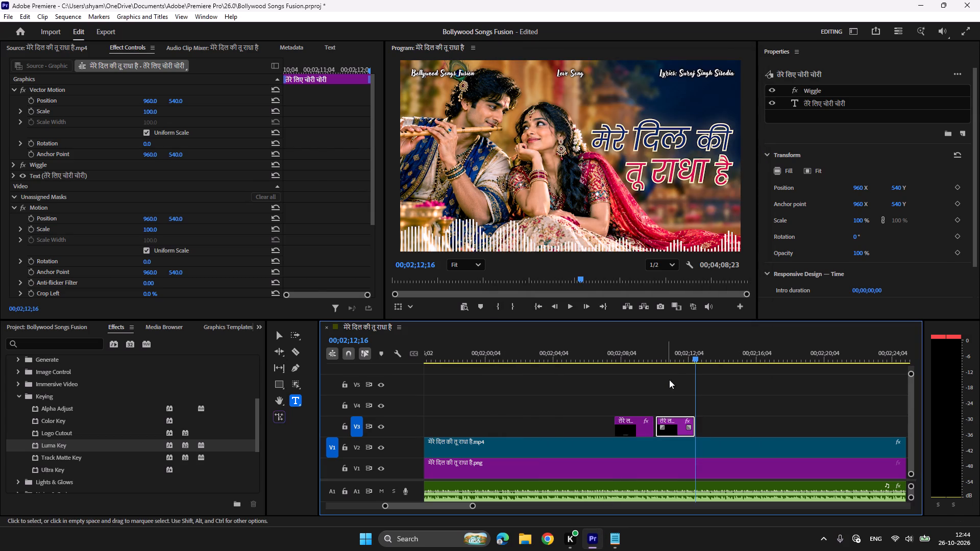
click(673, 361)
click(570, 229)
key(ctrl+a)
key(ctrl+v)
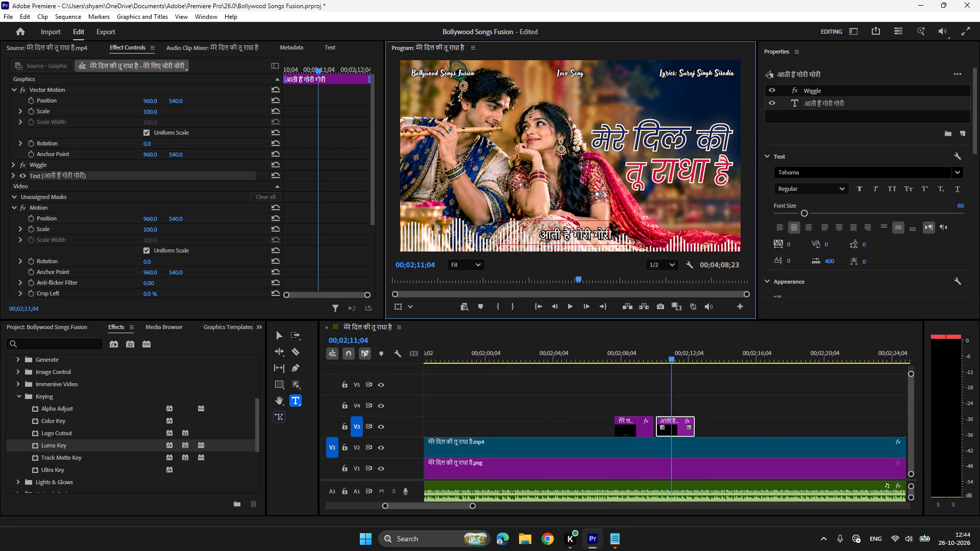
Listen for the end of the आती हैं गोरी गोरी line and duplicate its clip on V3 at 00;02;12;16.
click(648, 347)
key(space)
scroll(727, 395, down, 3)
scroll(727, 395, up, 1)
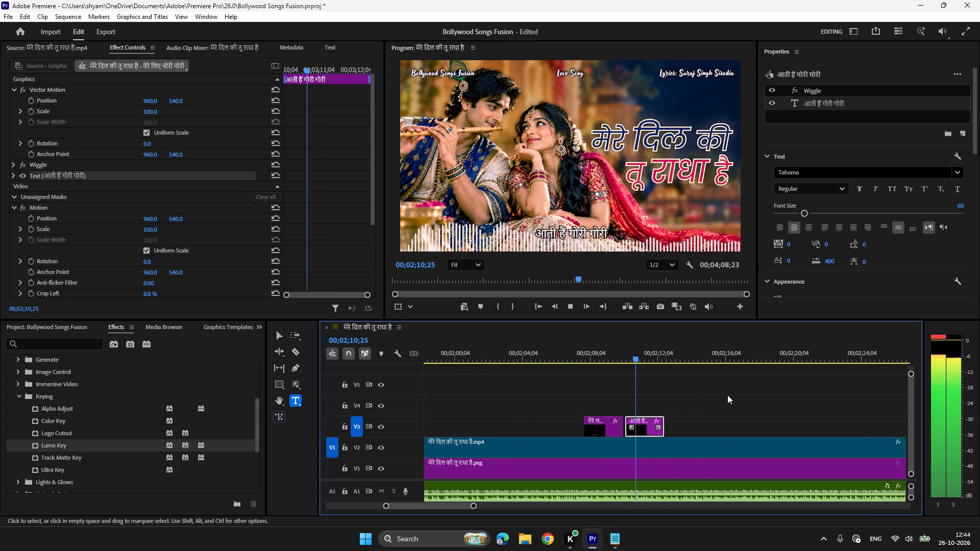
key(space)
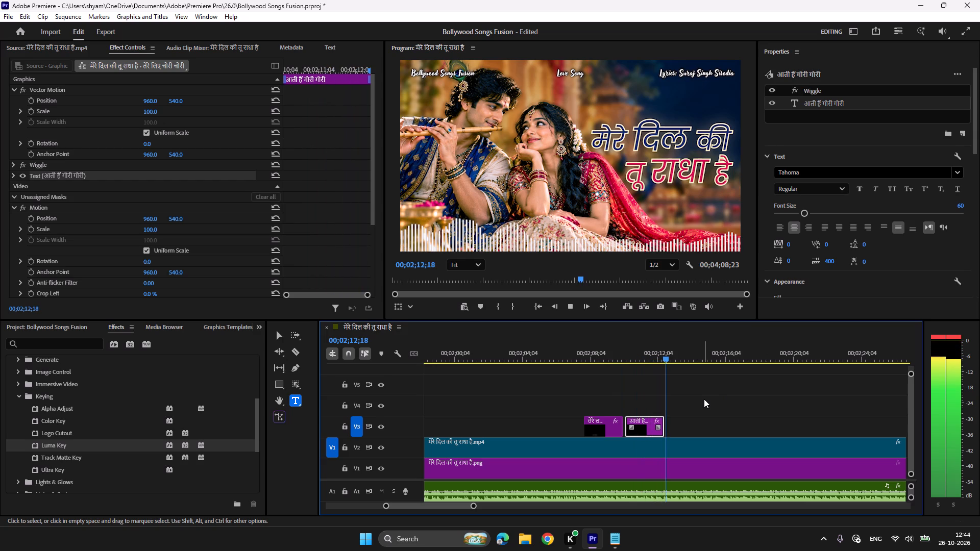
click(659, 359)
key(space)
key(space)
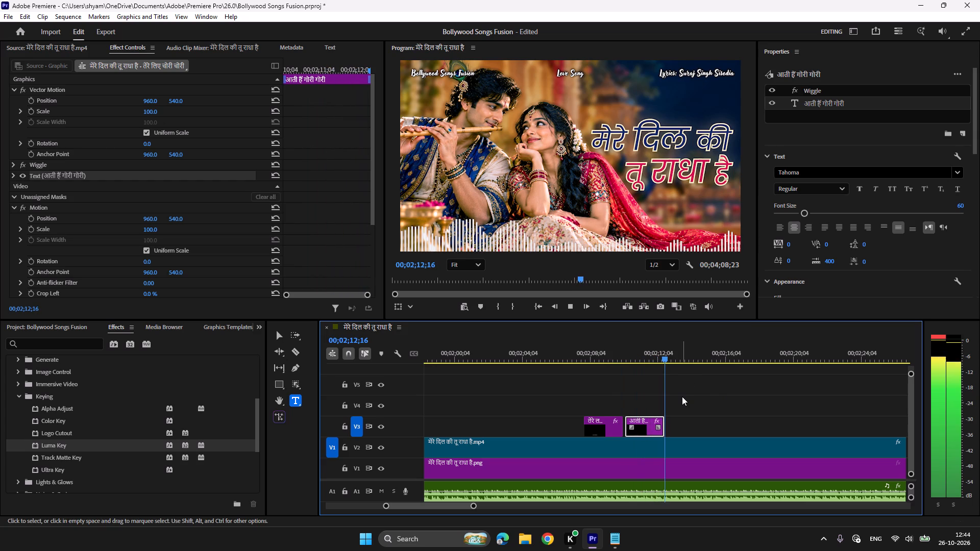
key(ctrl+c)
key(ctrl+v)
Copy the line सबके दिल में एक ही नाम है from the Notepad lyrics and replace the newest clip's text with it.
click(619, 531)
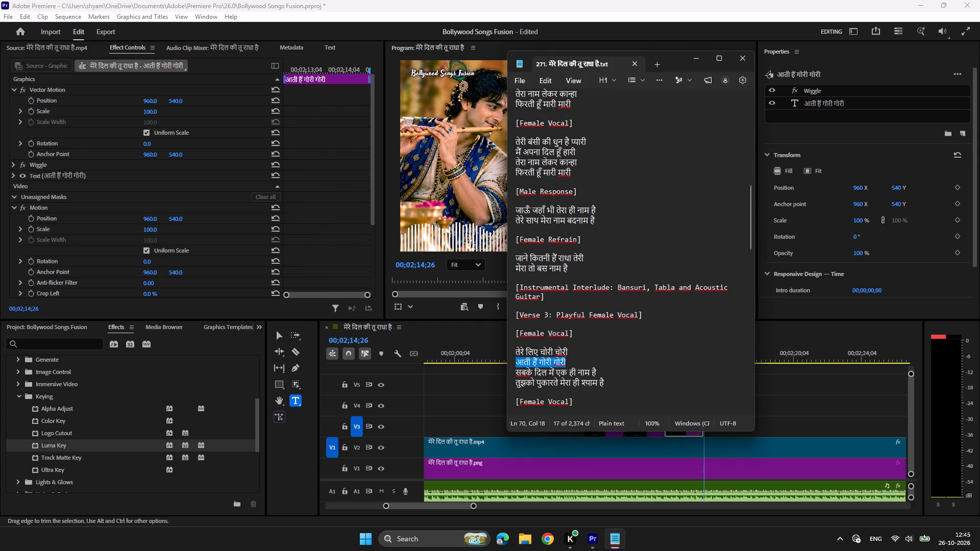
drag(605, 371, 501, 371)
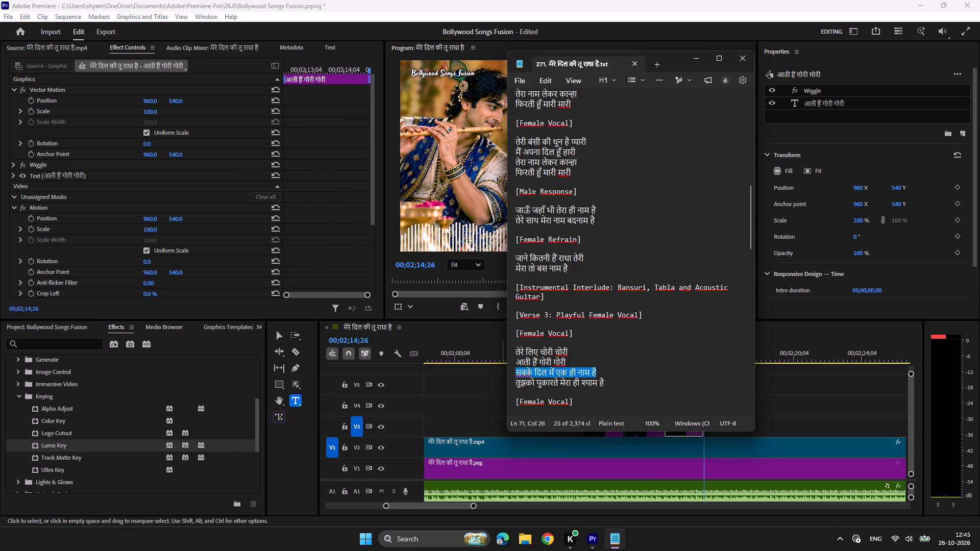
key(ctrl+c)
click(588, 549)
click(689, 357)
click(551, 238)
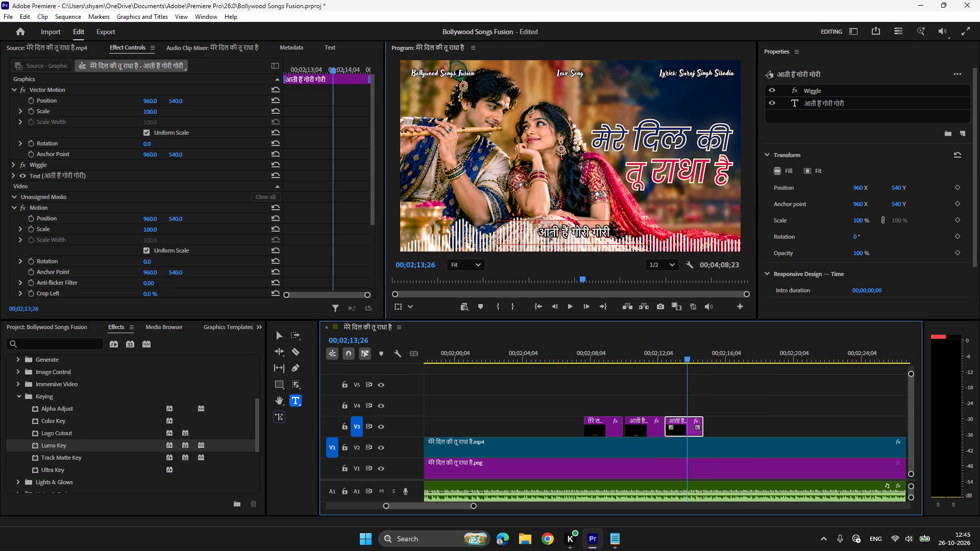
key(ctrl+a)
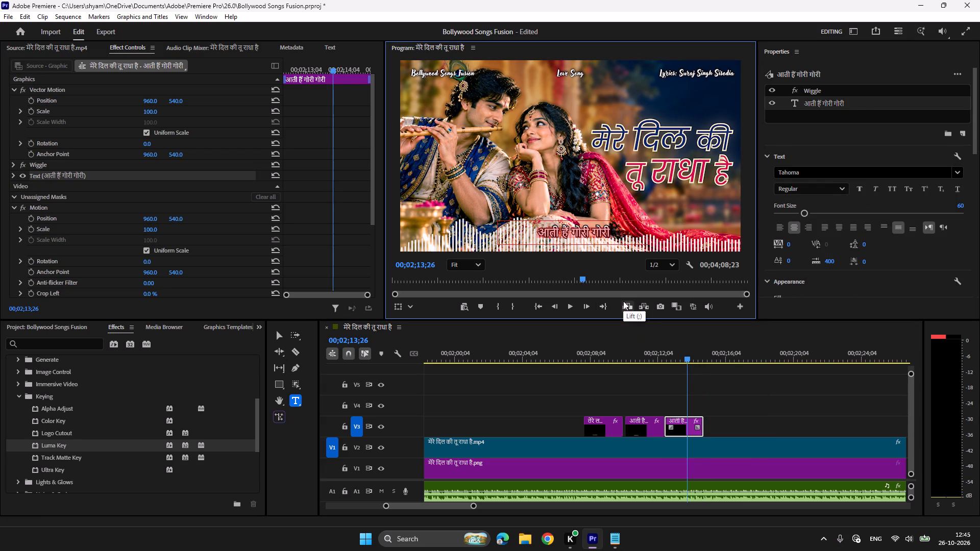
key(ctrl+v)
Listen for the end of the सबके दिल में एक ही नाम है line and duplicate its clip on V3 at 00;02;14;21.
click(664, 353)
key(space)
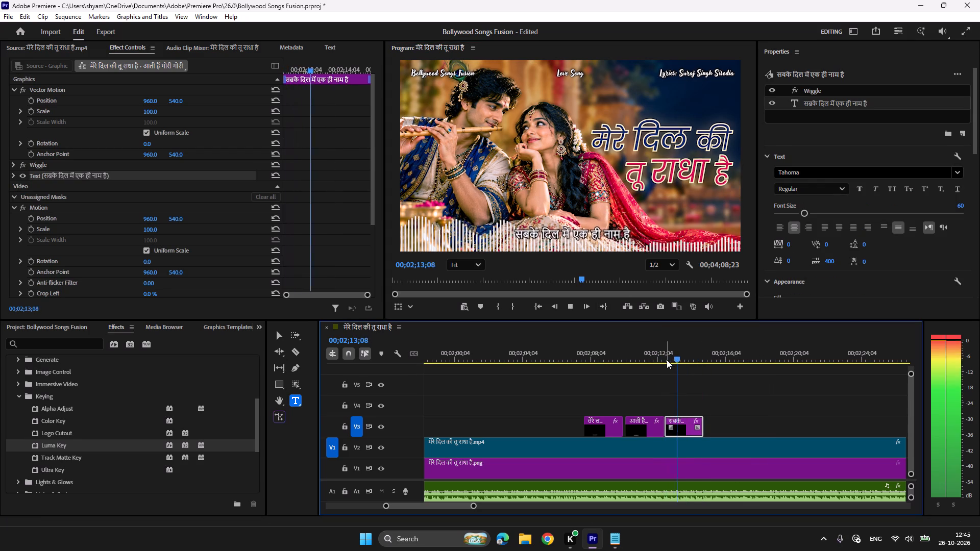
key(space)
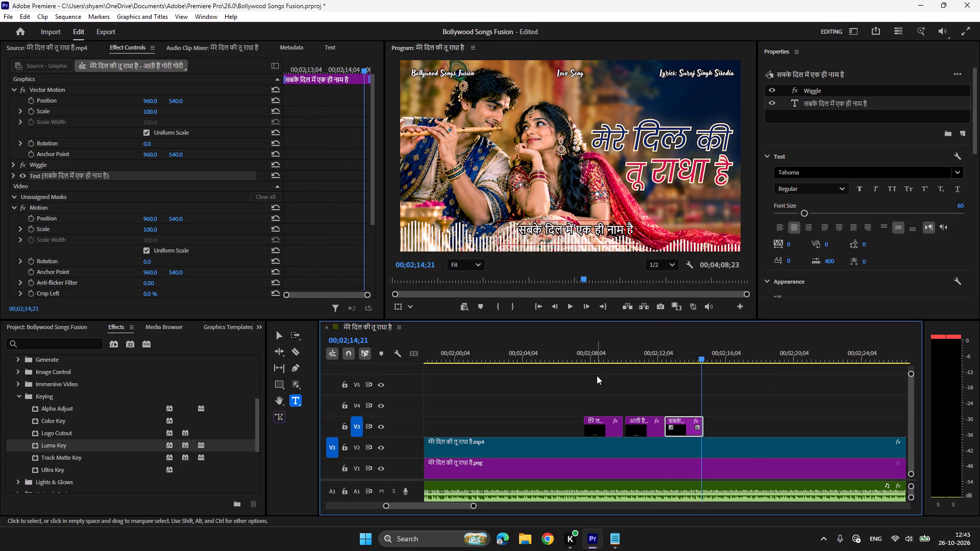
key(ctrl+c)
key(ctrl+v)
Copy the line तुझको पुकारते मेरा ही श्याम है from the Notepad lyrics and replace the newest clip's text with it.
click(615, 536)
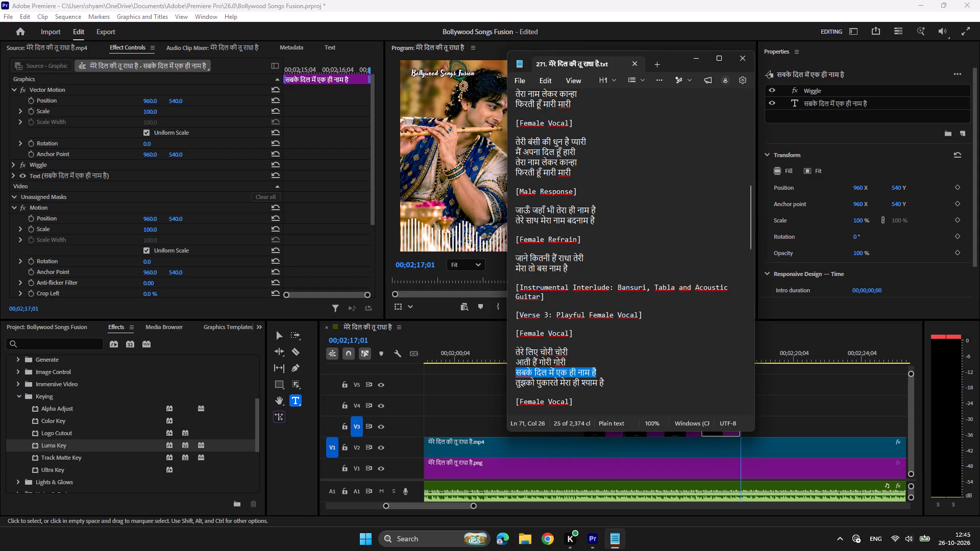
drag(607, 384, 509, 385)
key(ctrl+c)
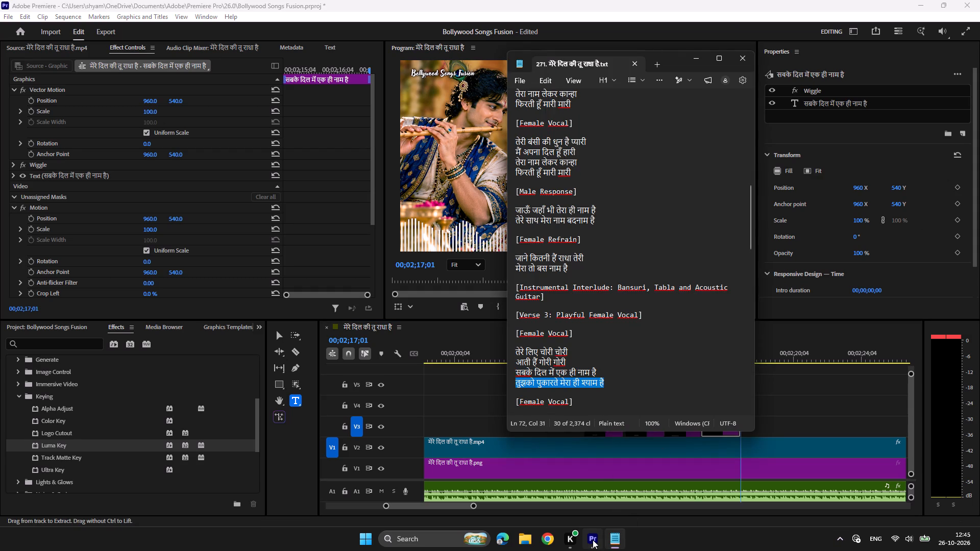
click(592, 540)
click(727, 348)
click(566, 238)
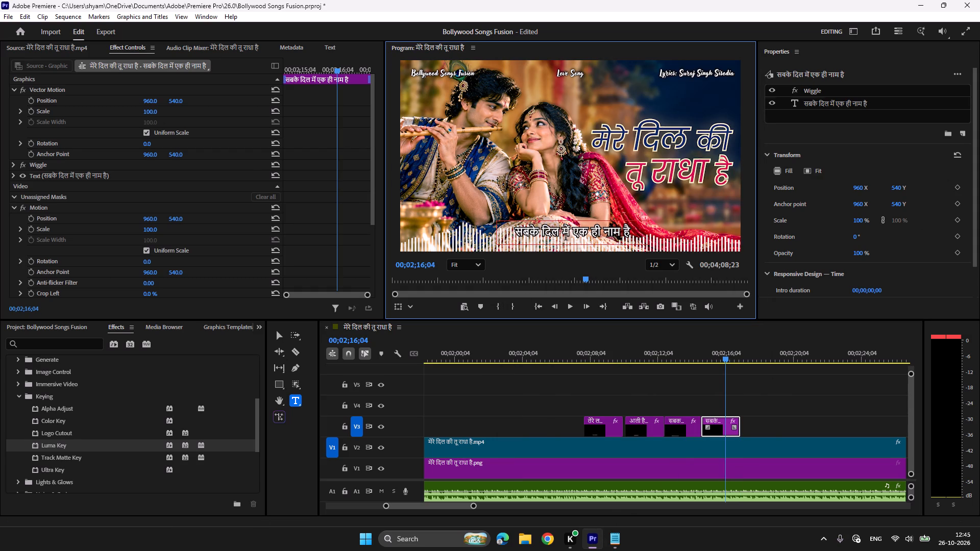
key(ctrl+a)
key(ctrl+v)
Listen for the end of the verse and duplicate its four lyric clips together on V3 at 00;02;17;06.
click(695, 353)
key(space)
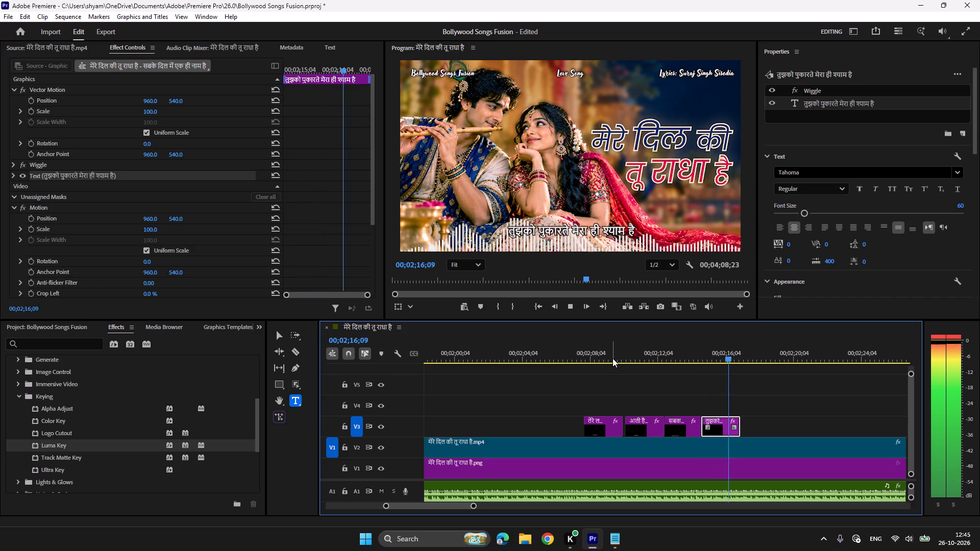
key(space)
key(space)
key(space)
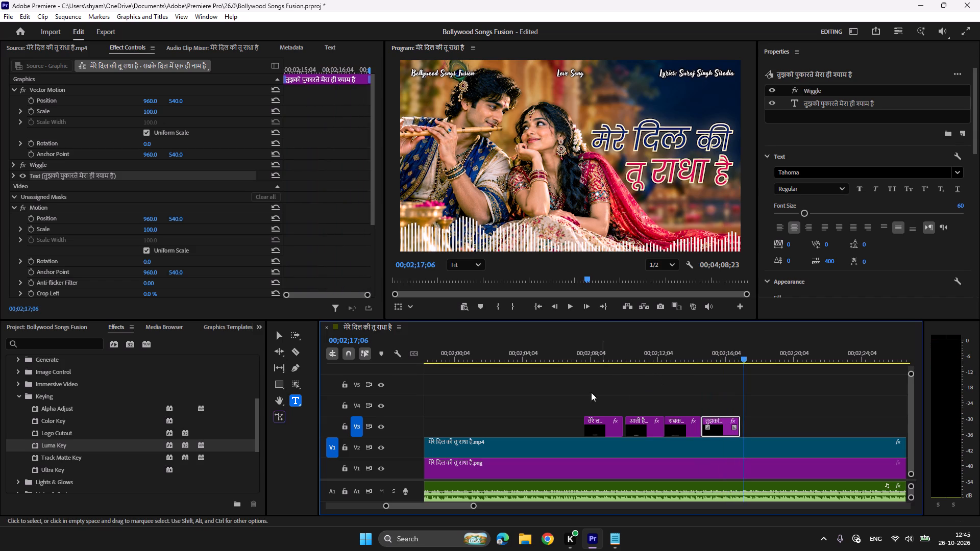
drag(586, 392, 716, 424)
key(ctrl+c)
key(ctrl+v)
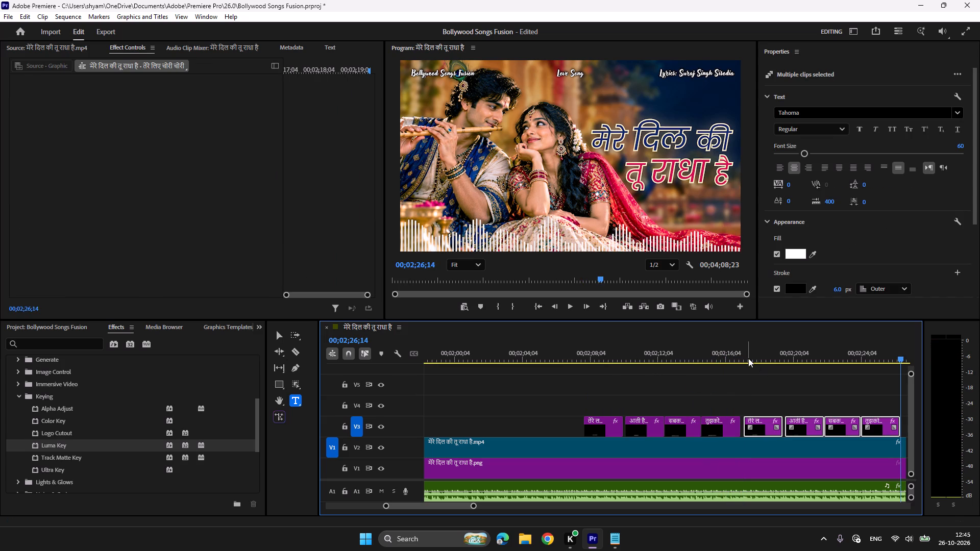
Play through the four duplicated lyric clips to check their timing against the repeated vocals.
click(746, 356)
key(space)
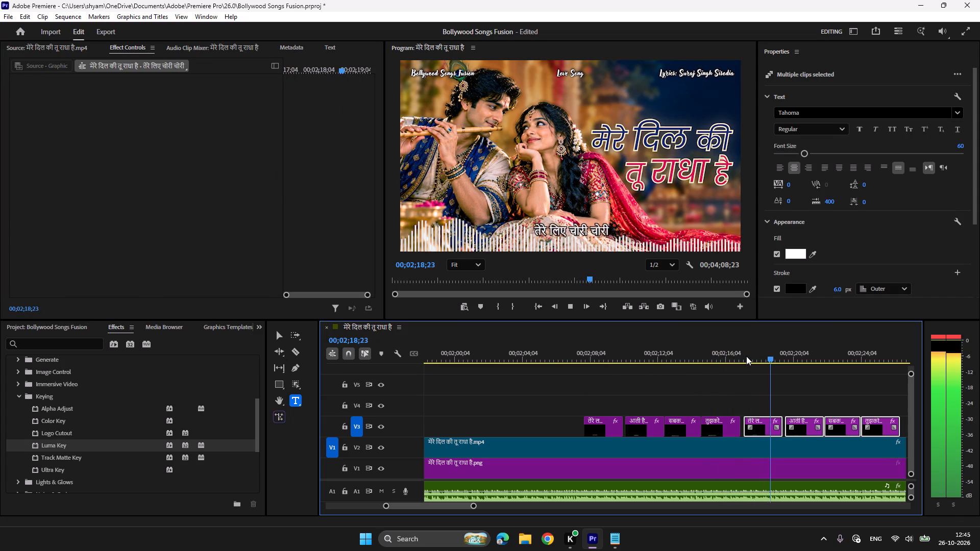
scroll(720, 333, down, 2)
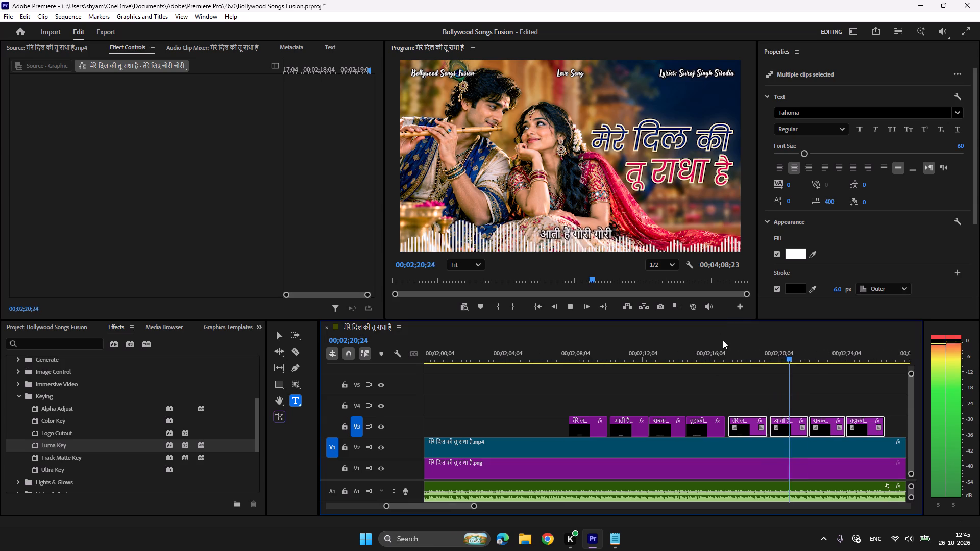
scroll(723, 340, down, 3)
scroll(649, 379, down, 1)
scroll(649, 379, up, 1)
scroll(649, 379, down, 4)
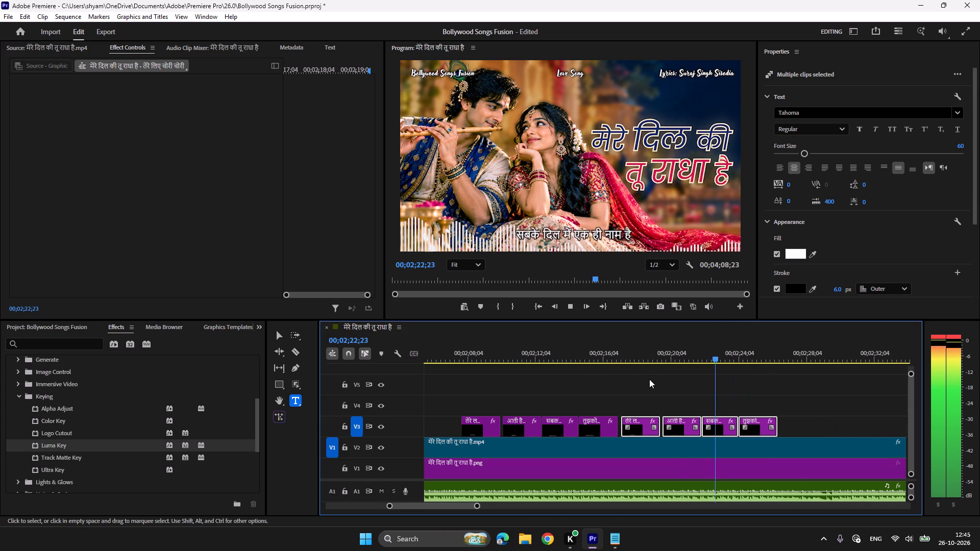
scroll(649, 379, down, 6)
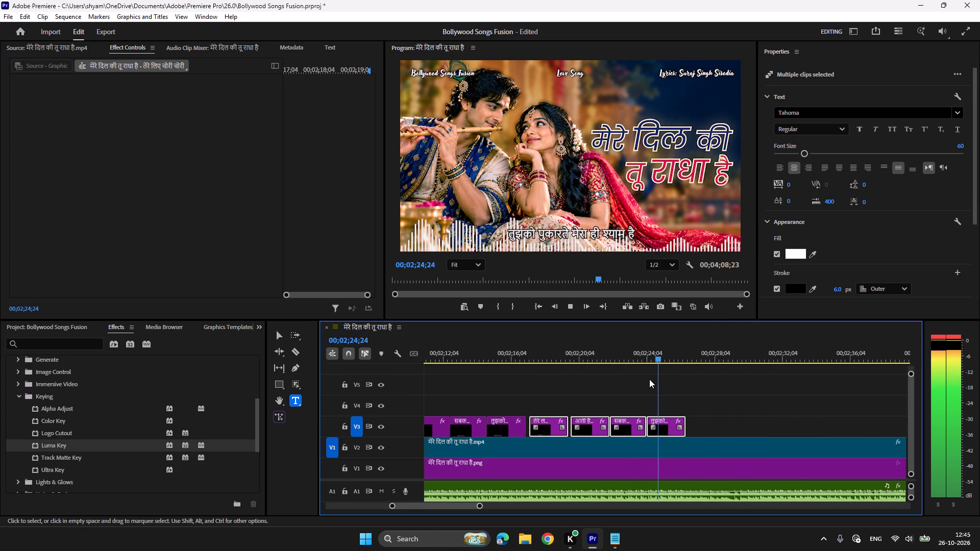
key(space)
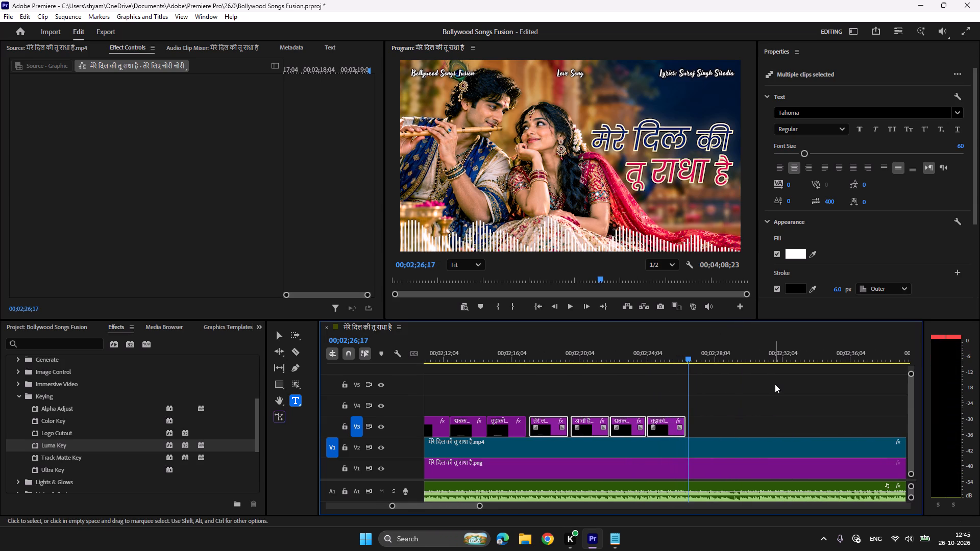
Find the end of the repeated verse and duplicate only its last तुझको पुकारते मेरा ही श्याम है clip on V3 at 00;02;26;16.
click(684, 346)
key(space)
key(space)
click(730, 416)
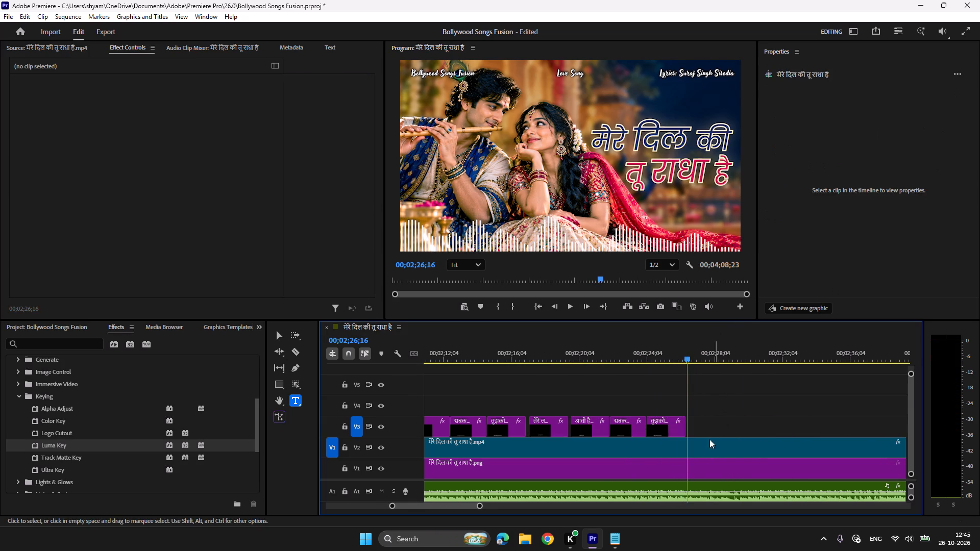
click(661, 433)
key(ctrl+c)
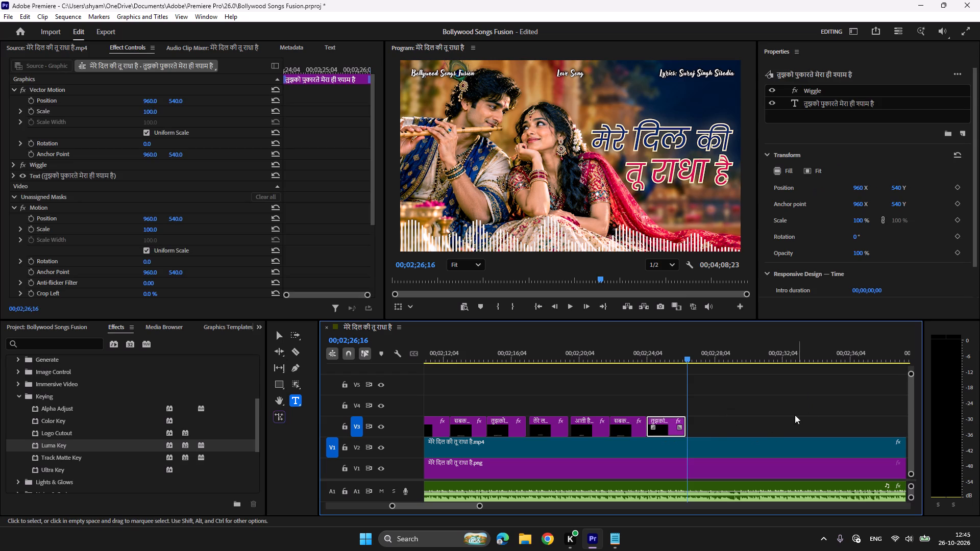
key(ctrl+v)
Copy the line सब का है श्याम तू from the Notepad lyrics and replace the newest clip's text with it.
click(624, 532)
scroll(648, 369, down, 5)
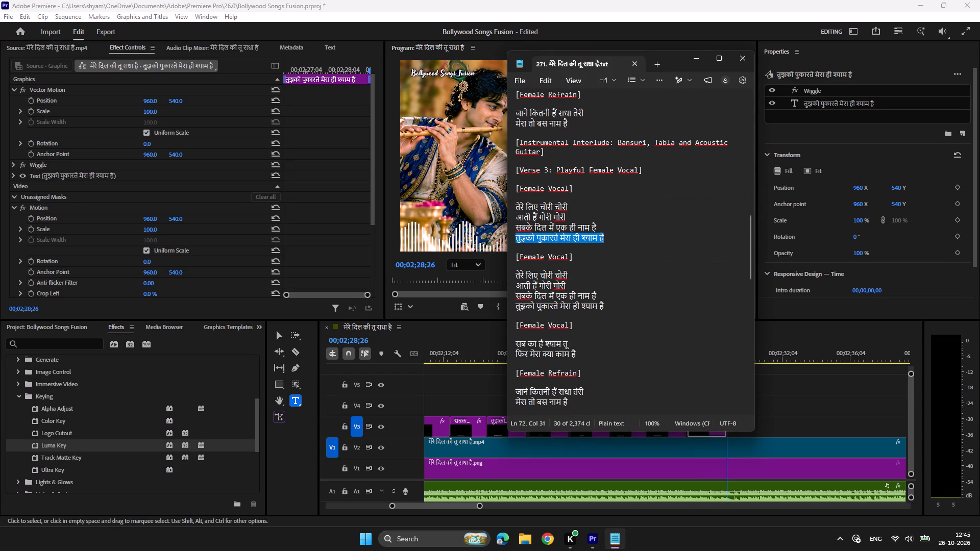
drag(573, 342, 503, 342)
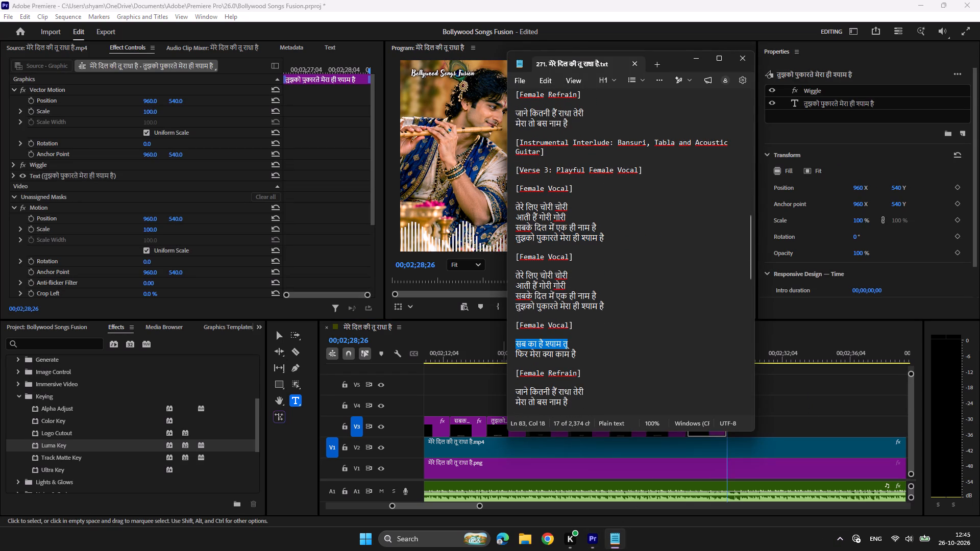
key(ctrl+c)
click(595, 534)
click(708, 356)
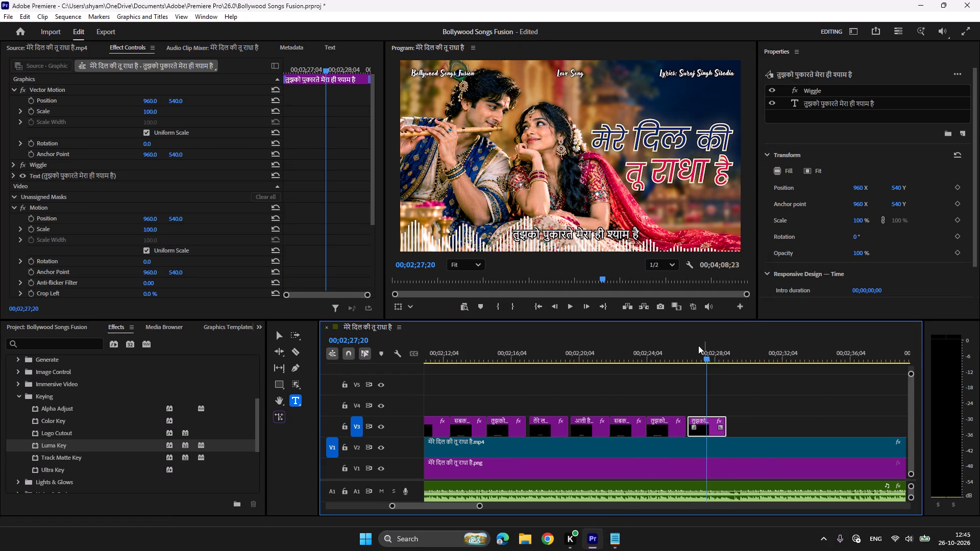
click(586, 237)
key(ctrl+a)
key(ctrl+v)
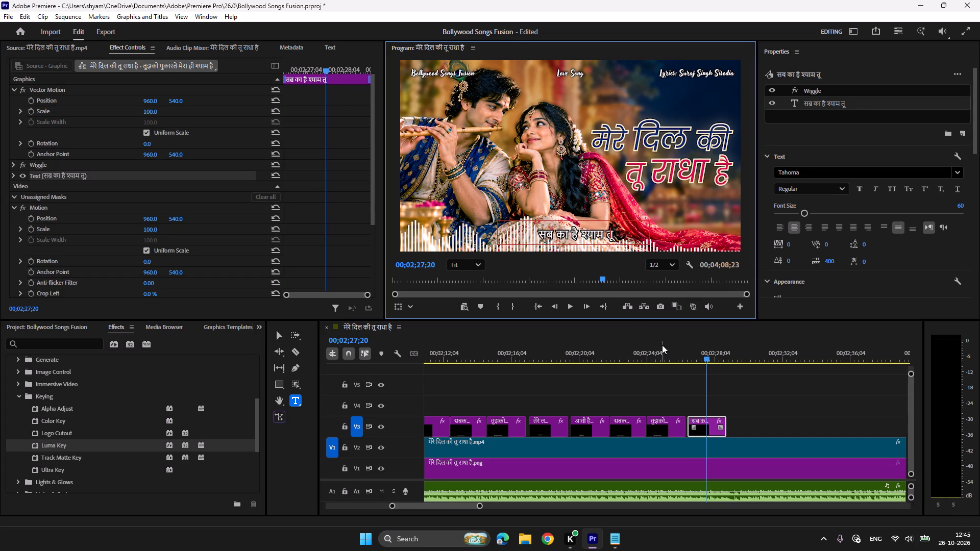
Listen for the end of the सब का है श्याम तू line and duplicate its clip on V3 at about 00;02;28;15.
click(683, 354)
key(space)
scroll(680, 355, up, 1)
scroll(680, 355, down, 2)
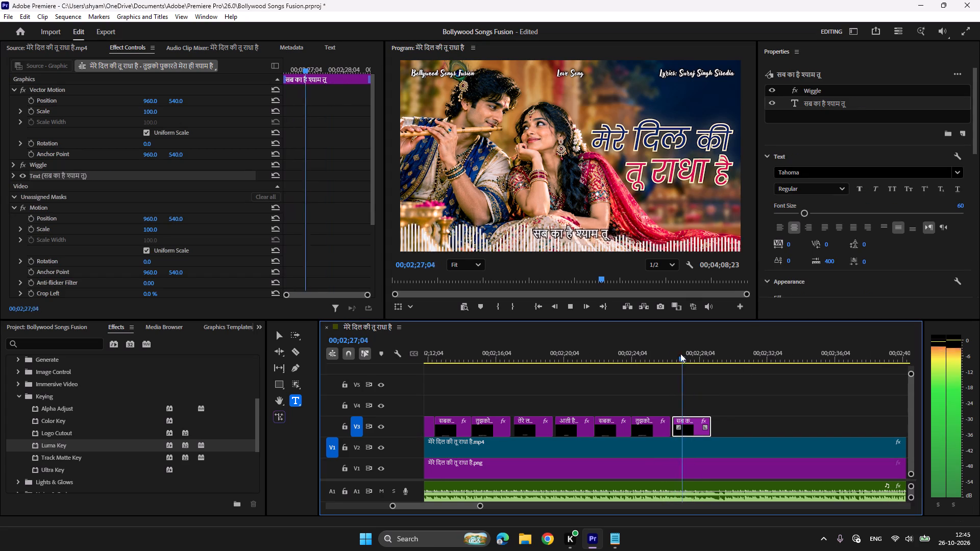
scroll(794, 380, down, 3)
key(space)
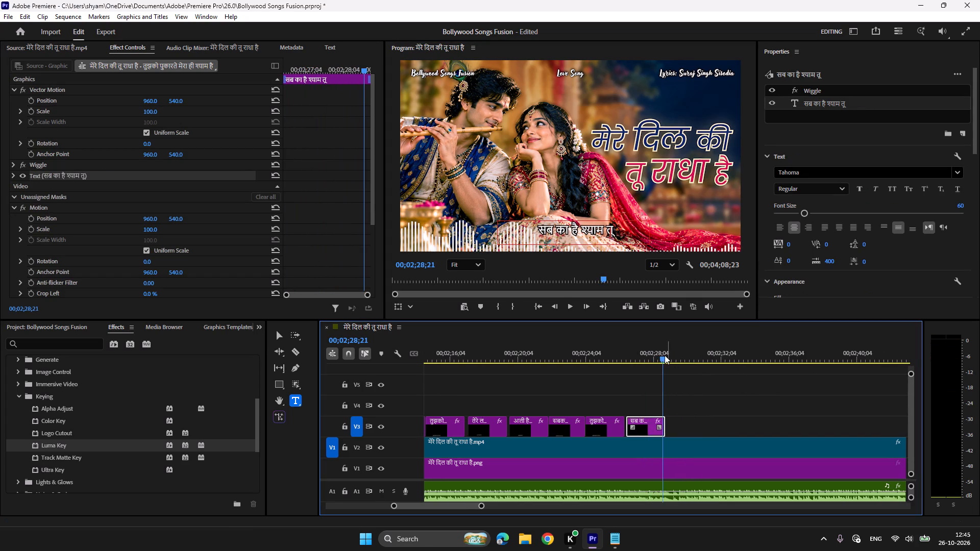
click(653, 348)
key(space)
key(space)
click(650, 359)
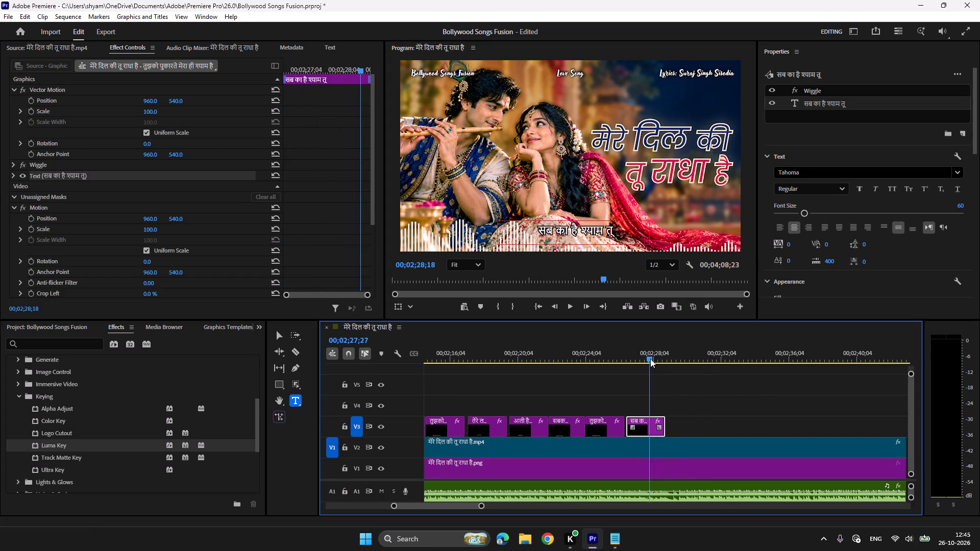
key(space)
key(space)
key(ctrl+c)
key(ctrl+v)
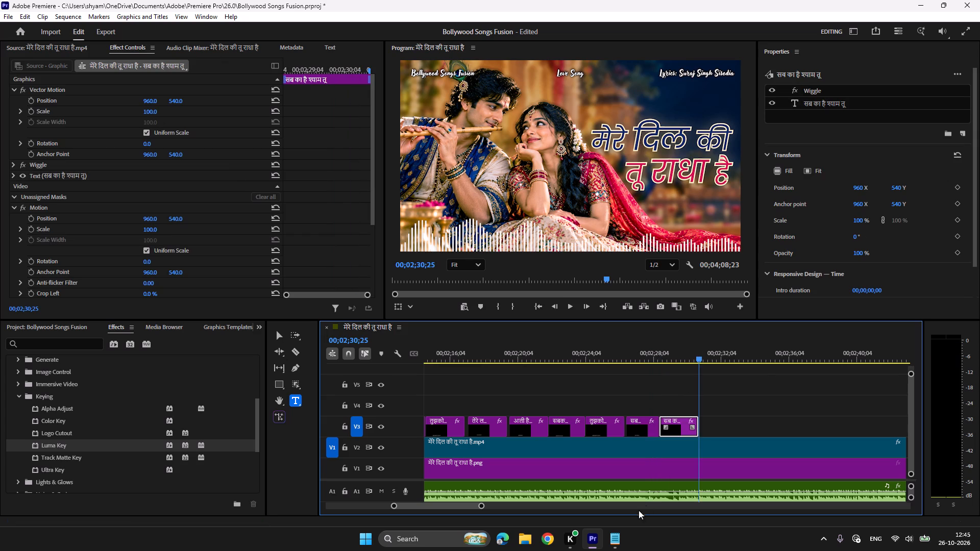
Copy the line फिर मेरा क्या काम है from the Notepad lyrics and replace the newest clip's text with it.
click(620, 546)
drag(583, 354, 502, 354)
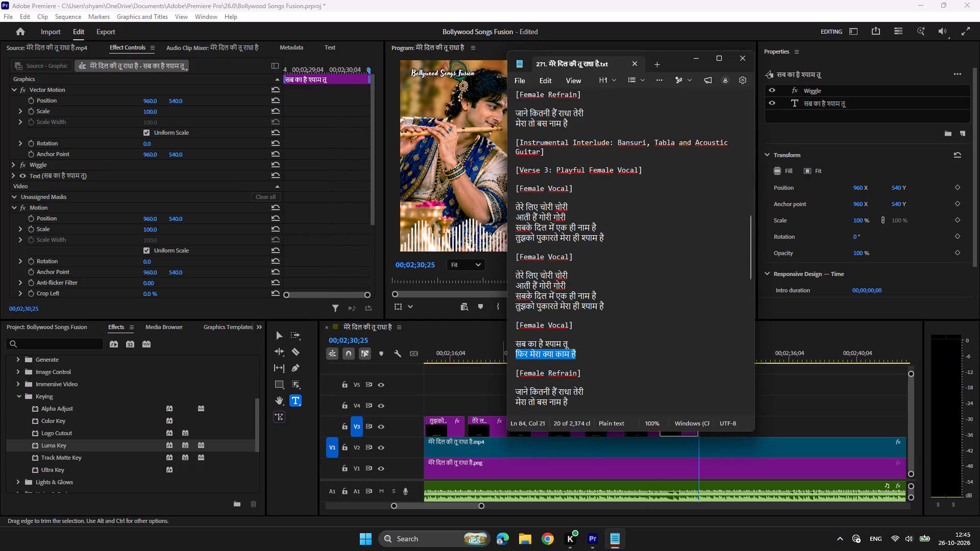
key(ctrl+c)
click(594, 538)
click(673, 357)
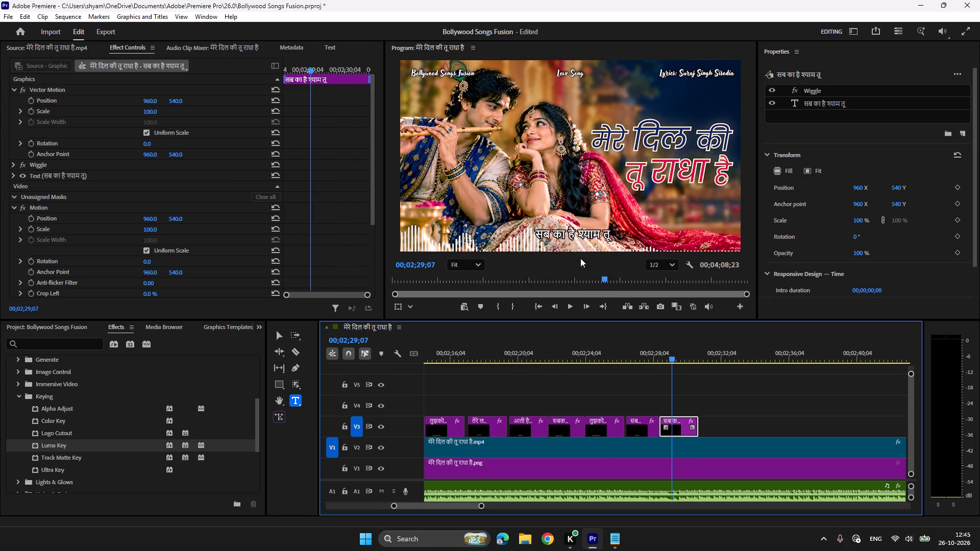
click(577, 236)
key(ctrl+a)
key(ctrl+v)
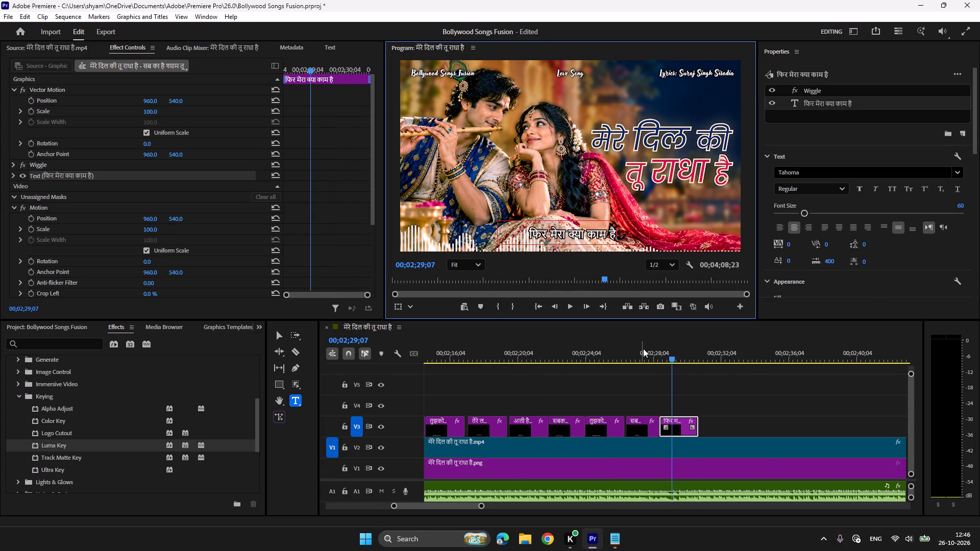
Find the end of the फिर मेरा क्या काम है line and paste copies of both earlier refrain clips on V3 at about 00;02;30;26.
click(654, 353)
key(space)
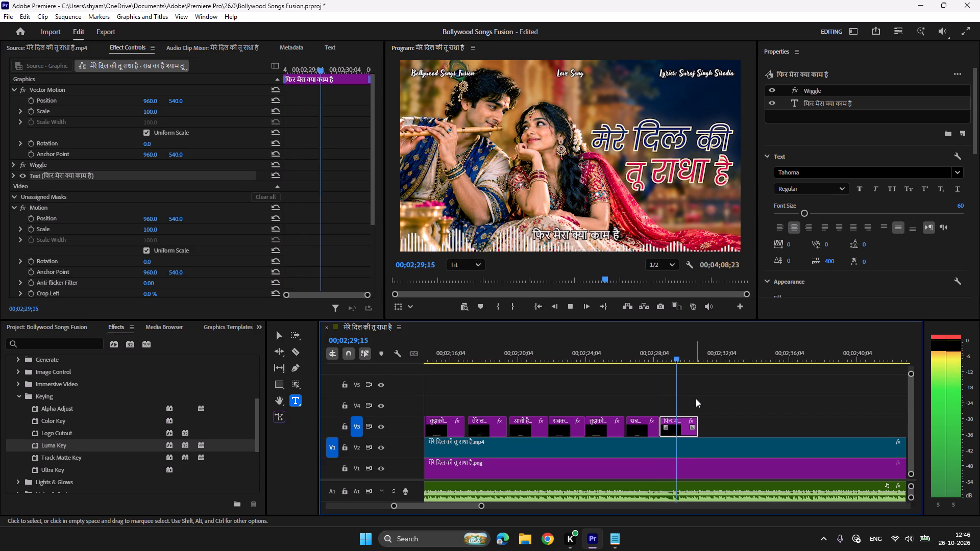
key(space)
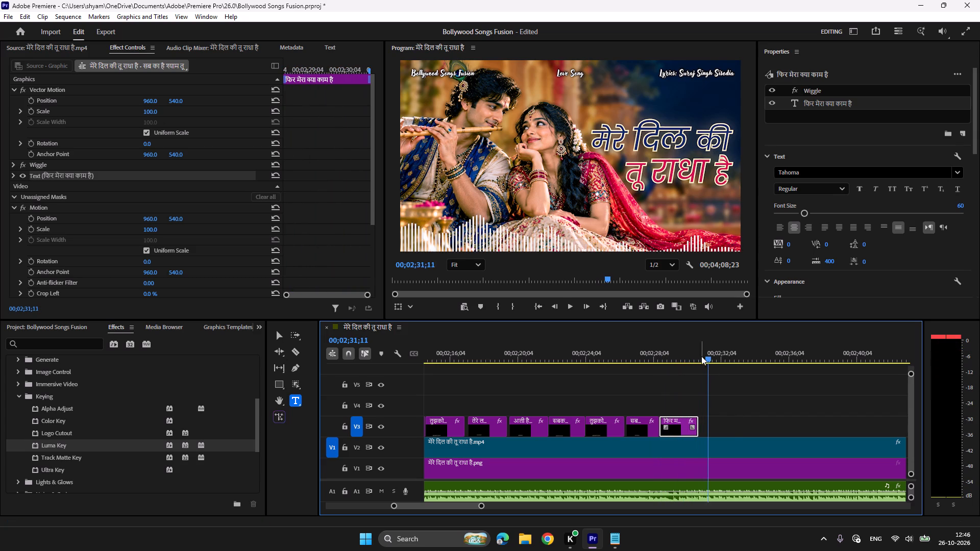
click(698, 354)
key(space)
key(space)
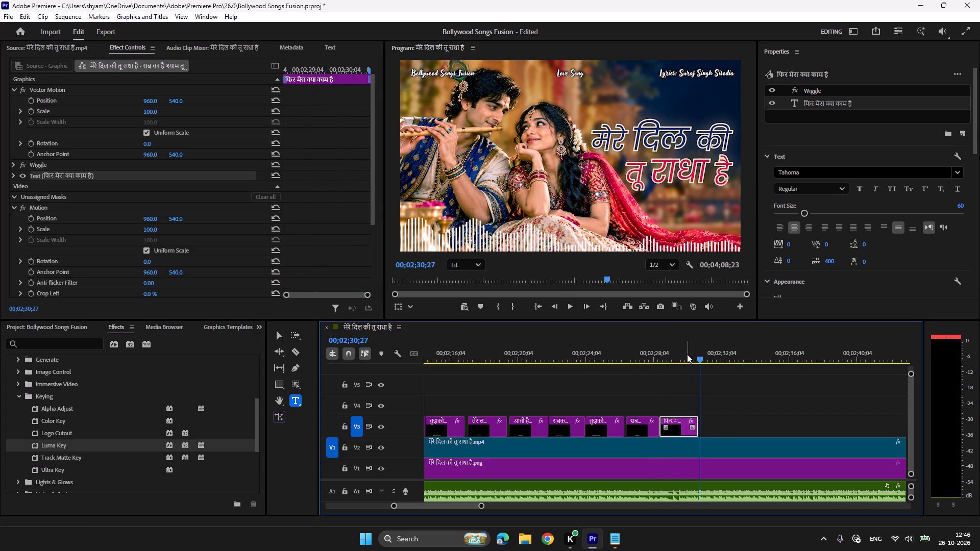
click(689, 352)
key(space)
key(space)
scroll(727, 417, up, 12)
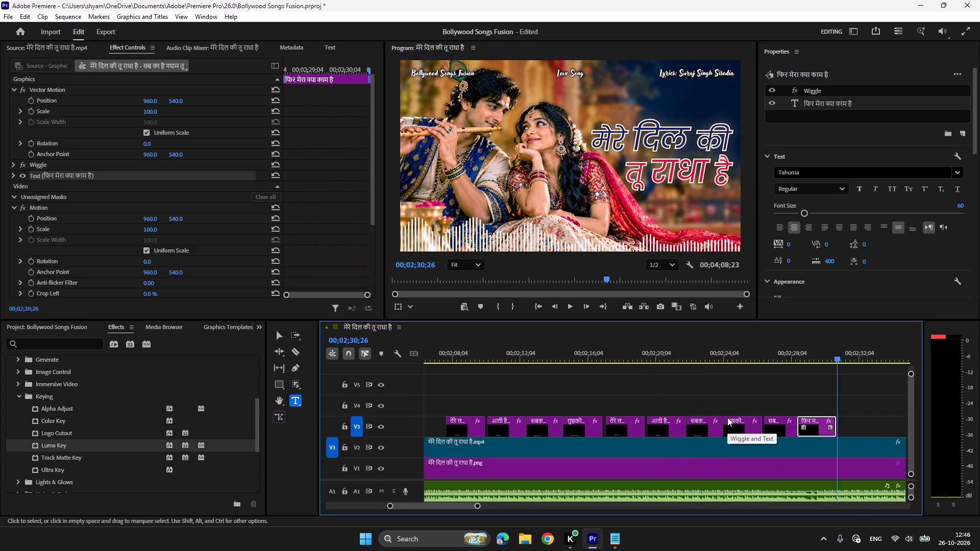
scroll(727, 417, up, 9)
scroll(727, 417, down, 1)
scroll(727, 417, up, 12)
drag(587, 422, 509, 402)
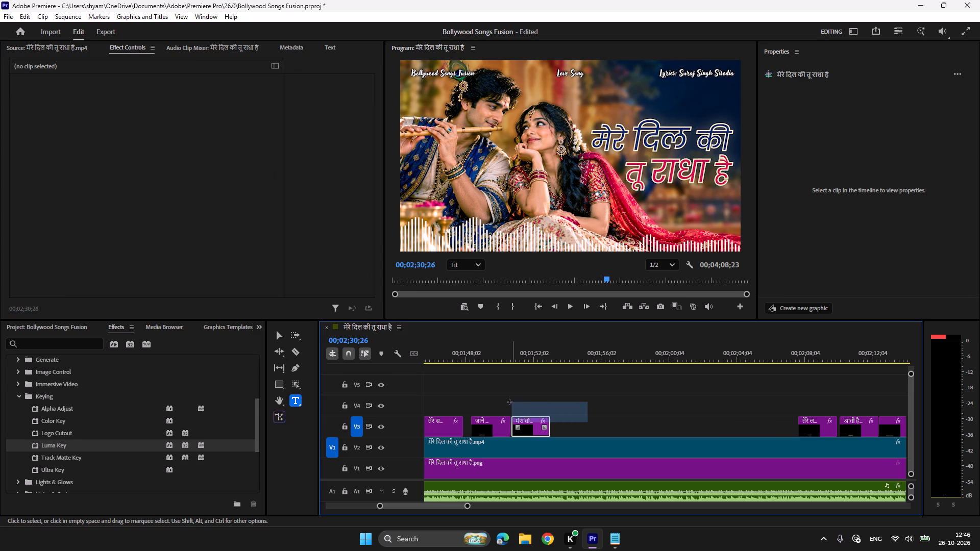
drag(509, 402, 500, 401)
key(ctrl+c)
key(ctrl+v)
Play back the two pasted refrain lines to check their timing and save the project.
click(583, 354)
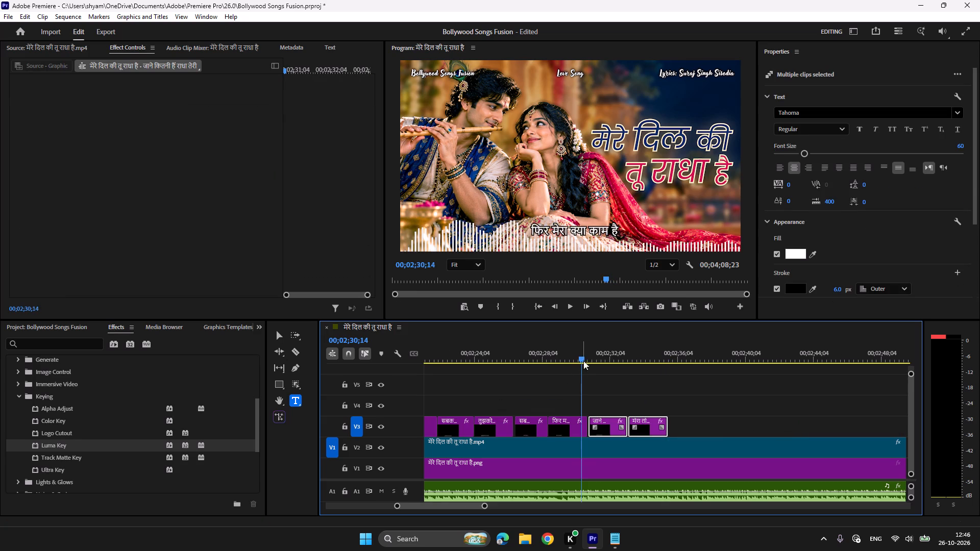
key(space)
scroll(688, 414, down, 4)
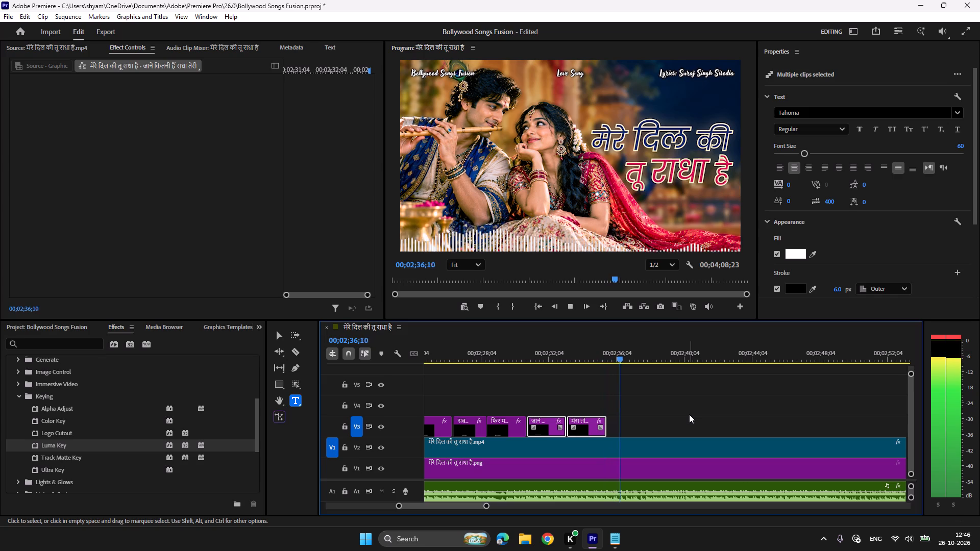
key(ctrl+s)
Listen for the vocals after the instrumental interlude and paste a copy of the मेरा तो बस नाम है clip on V3 at about 00;02;54;15.
key(space)
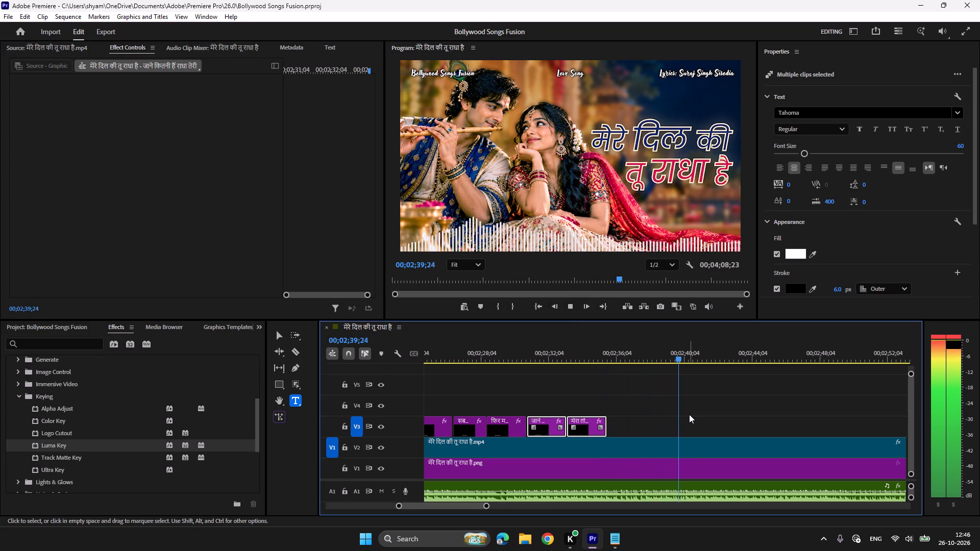
key(space)
key(space)
click(651, 409)
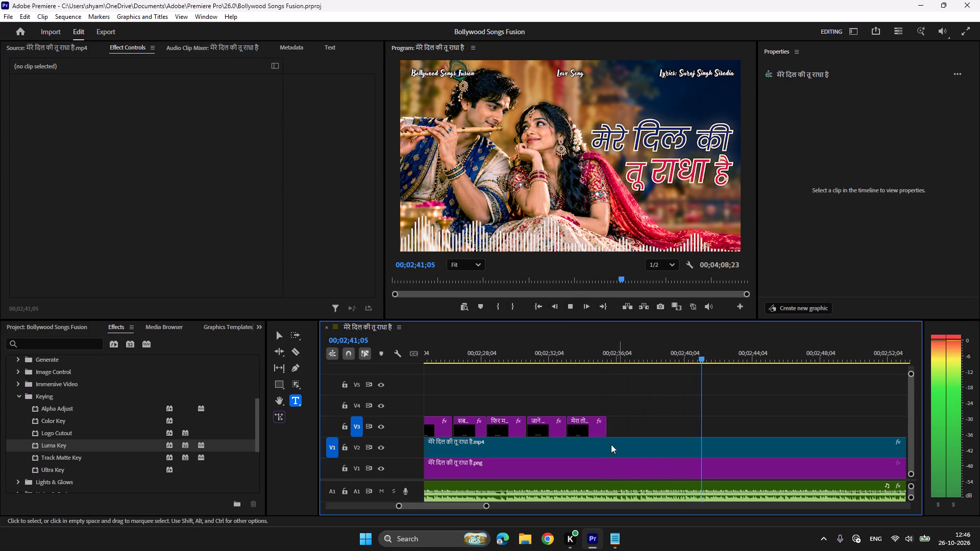
click(593, 431)
key(ctrl+c)
scroll(664, 416, up, 1)
scroll(664, 416, down, 2)
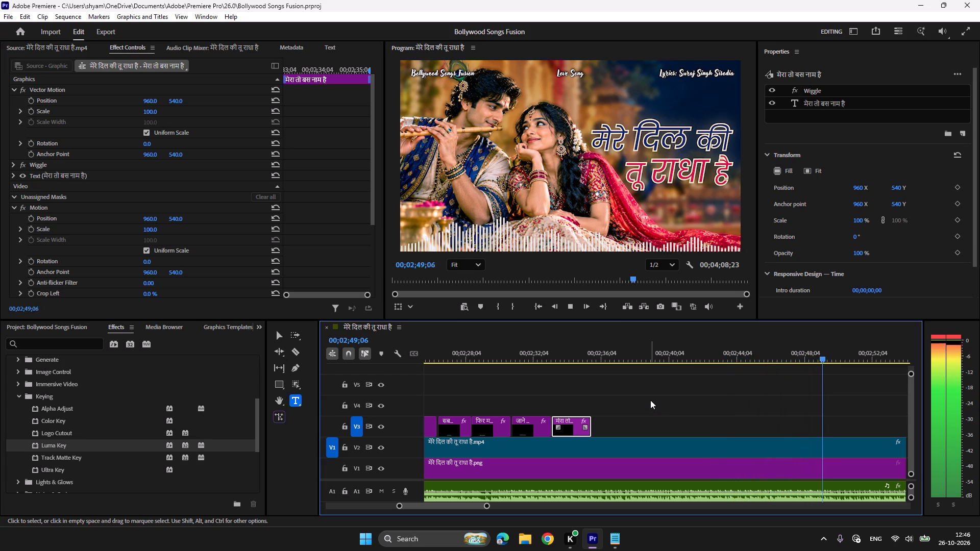
scroll(650, 400, down, 6)
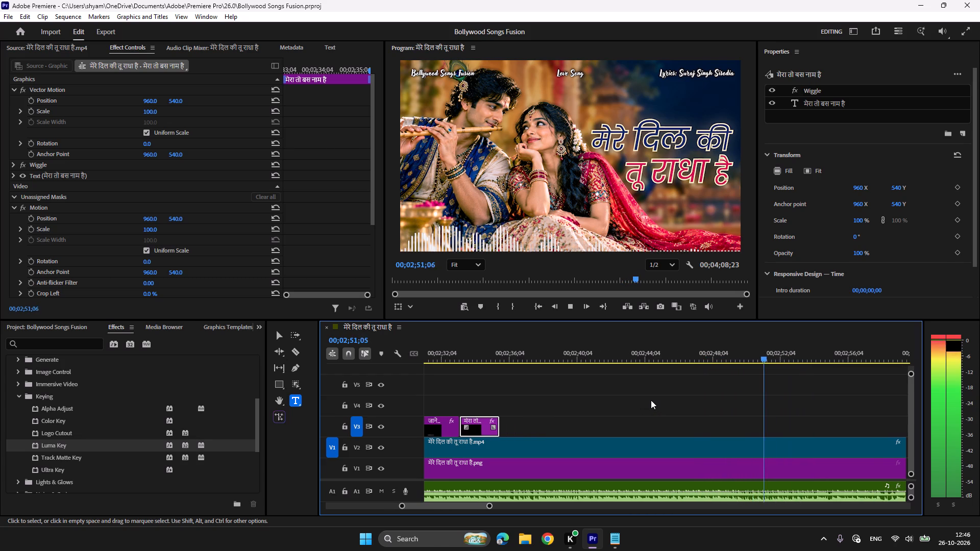
scroll(651, 400, down, 5)
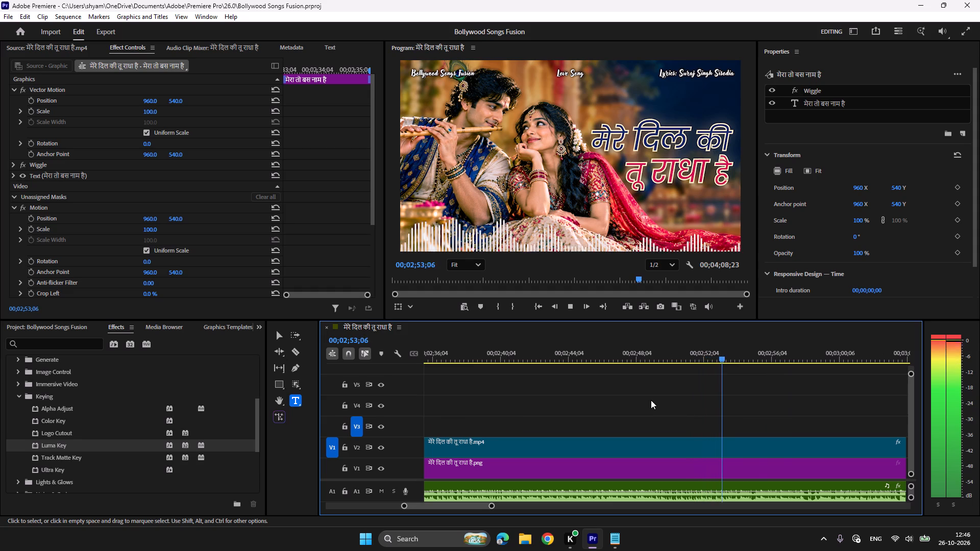
key(space)
key(space)
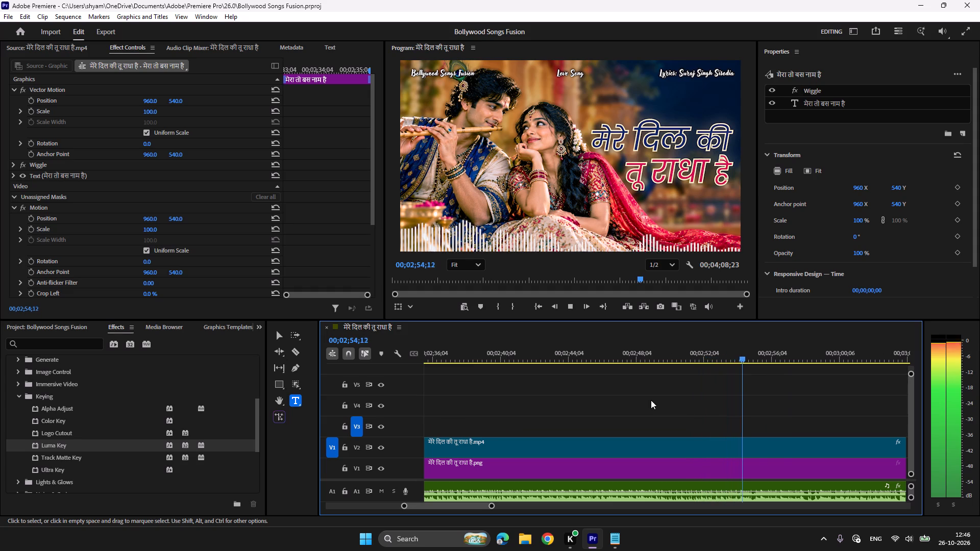
key(space)
key(ctrl+v)
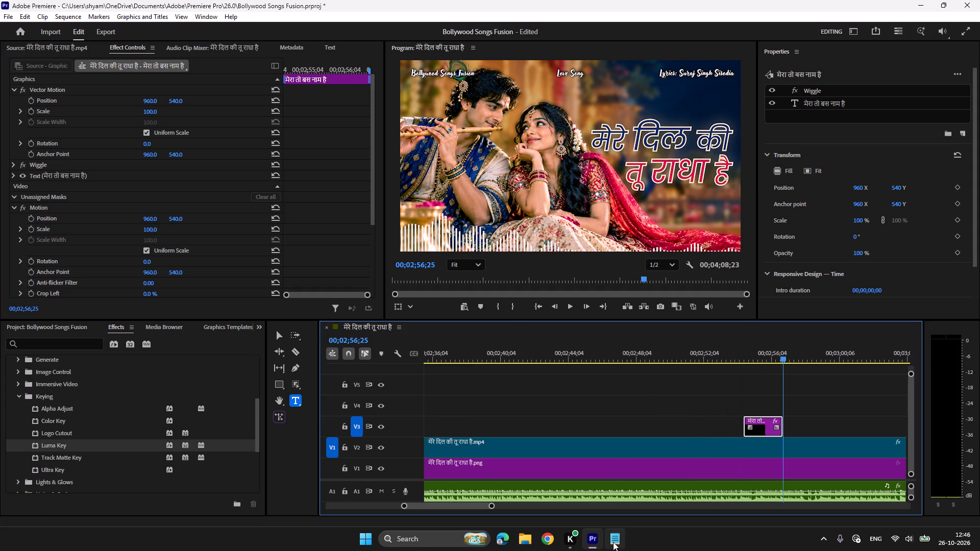
Copy the line तुझ से गुज़ारिश मेरी from the Notepad lyrics and replace the newest clip's text with it.
click(613, 542)
scroll(621, 355, down, 6)
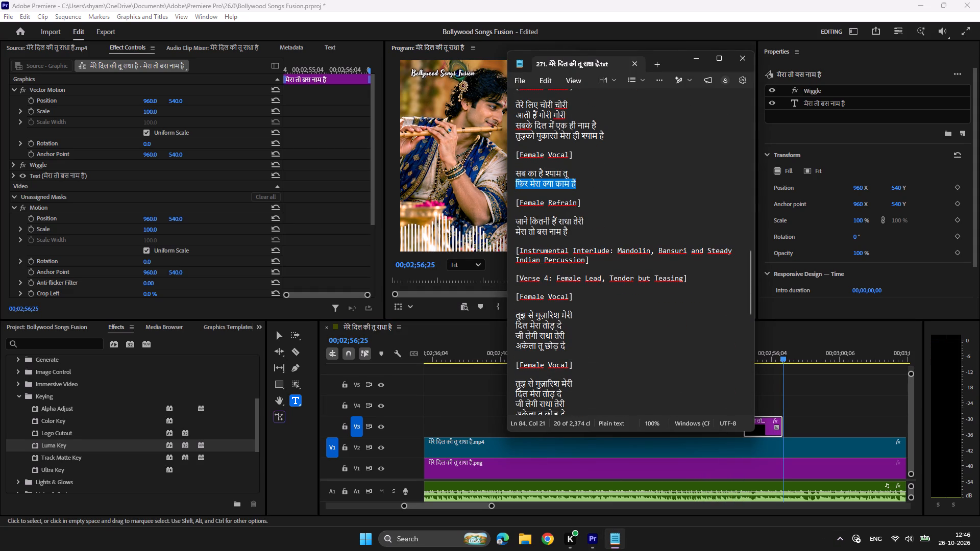
drag(578, 314, 500, 314)
key(ctrl+c)
click(593, 536)
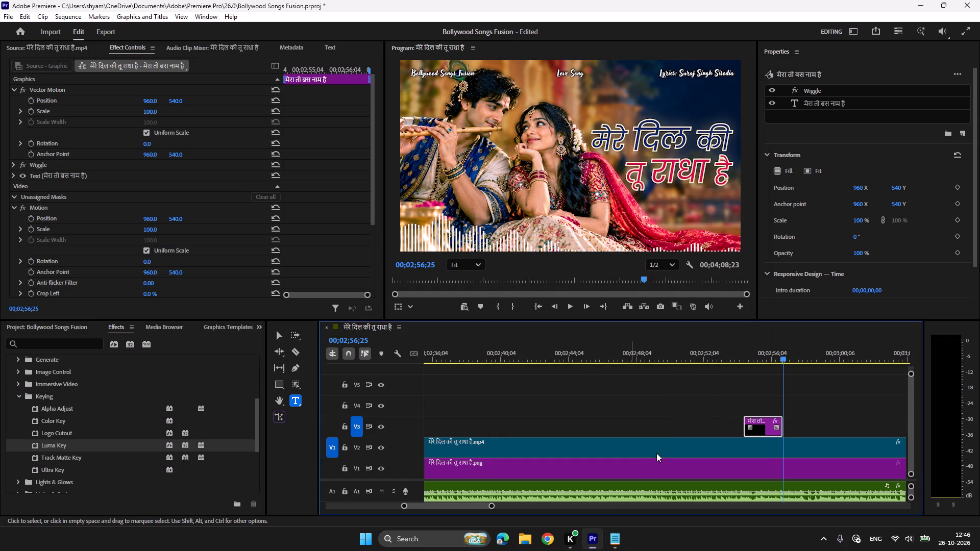
click(769, 337)
click(764, 354)
click(585, 233)
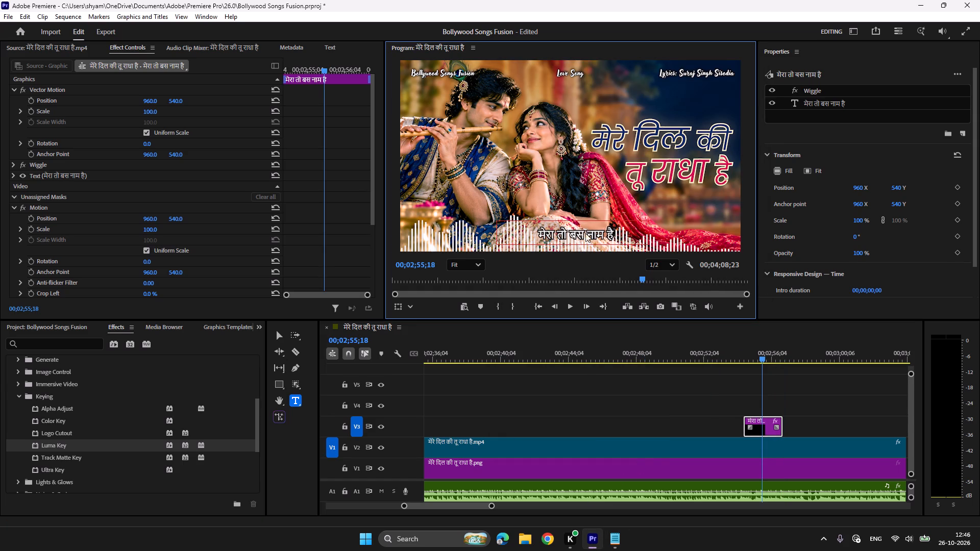
key(ctrl+a)
key(ctrl+v)
Listen for the end of the तुझ से गुज़ारिश मेरी line and duplicate its clip on V3 at about 00;02;56;28.
click(733, 354)
key(space)
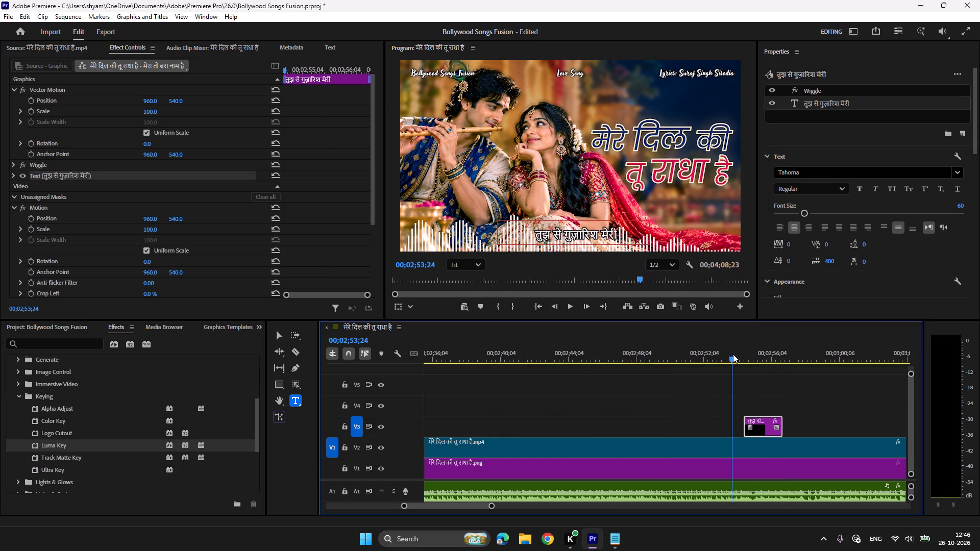
scroll(733, 354, down, 11)
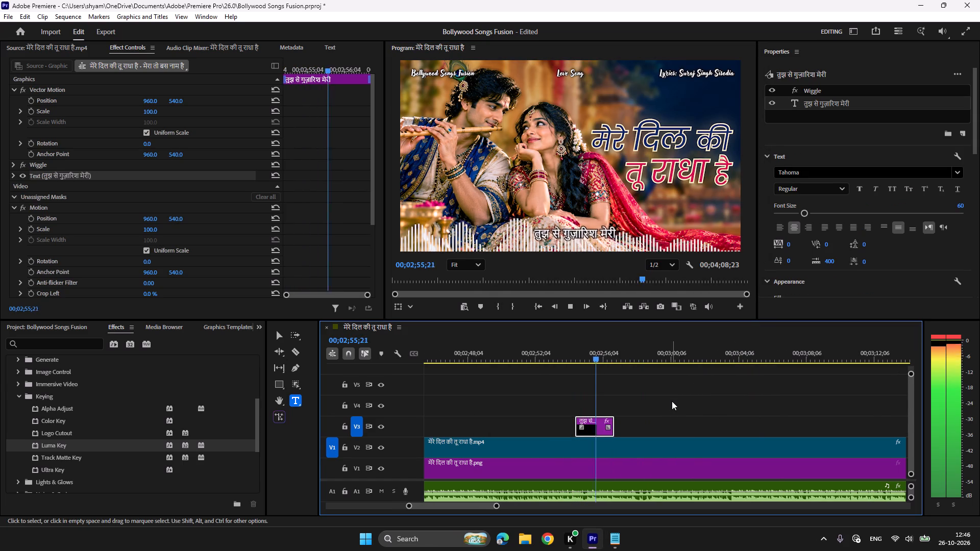
key(space)
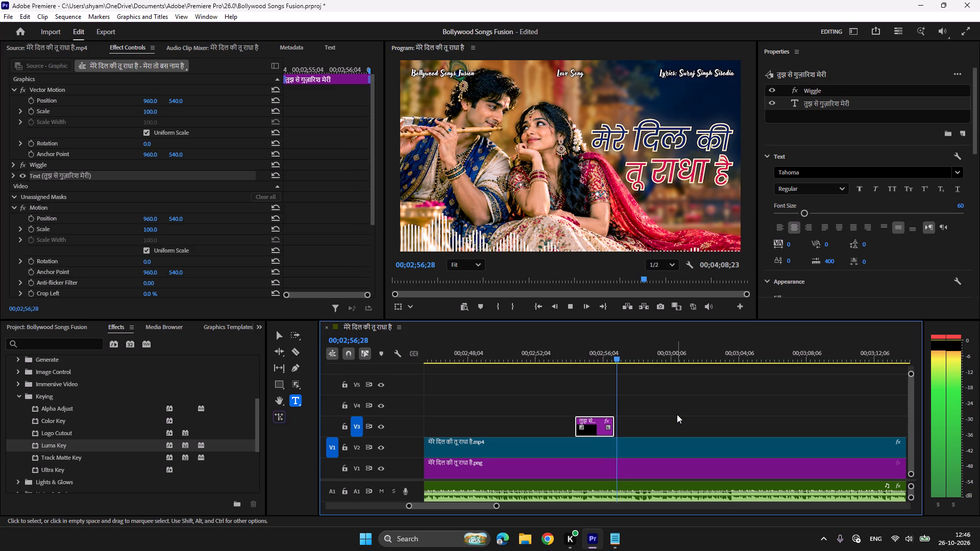
key(ctrl+c)
key(ctrl+v)
Copy the line दिल मेरा तोड़ दे from the Notepad lyrics and replace the newest clip's text with it.
click(618, 540)
drag(566, 331, 535, 332)
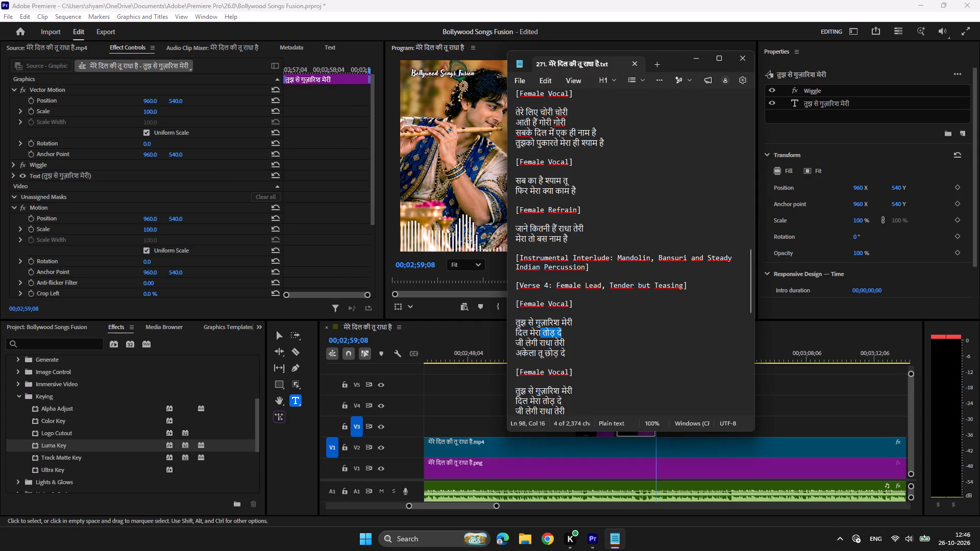
drag(535, 332, 473, 336)
key(ctrl+c)
click(592, 536)
click(638, 356)
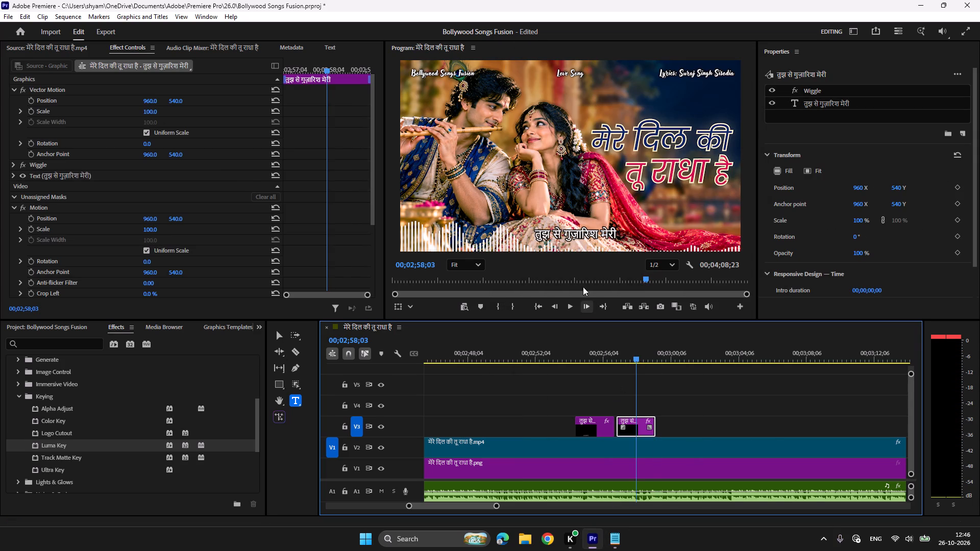
click(556, 234)
key(ctrl+a)
key(ctrl+v)
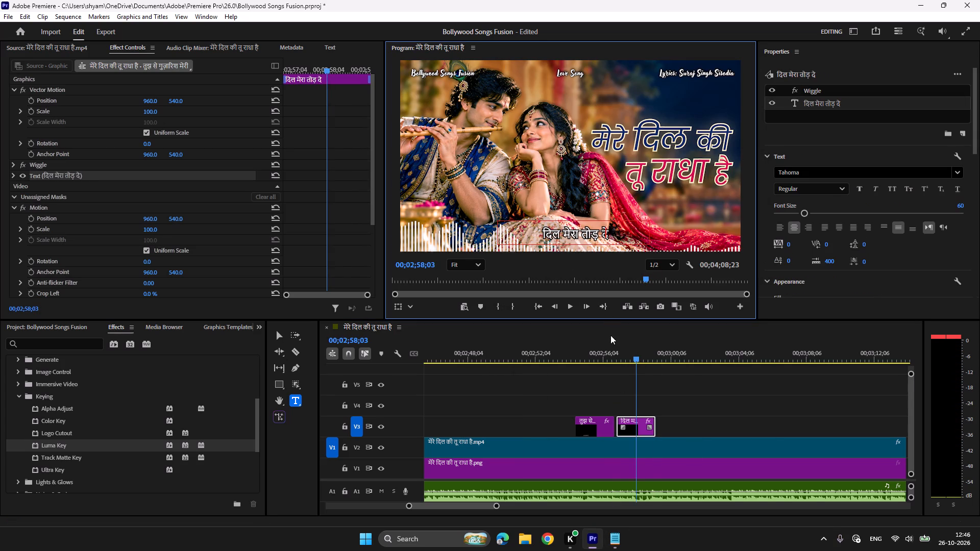
Listen for the end of the दिल मेरा तोड़ दे line and duplicate its clip on V3 at about 00;02;59;10.
click(611, 343)
key(space)
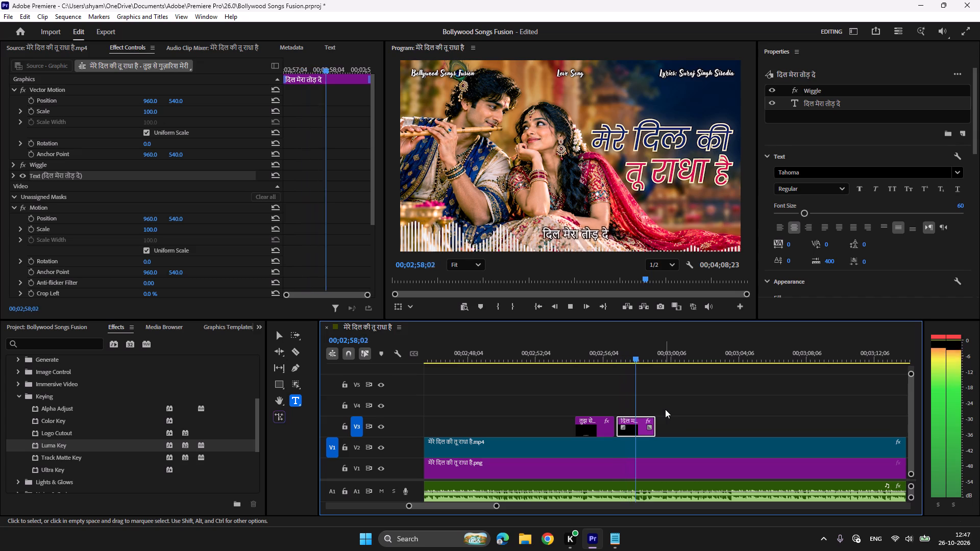
key(space)
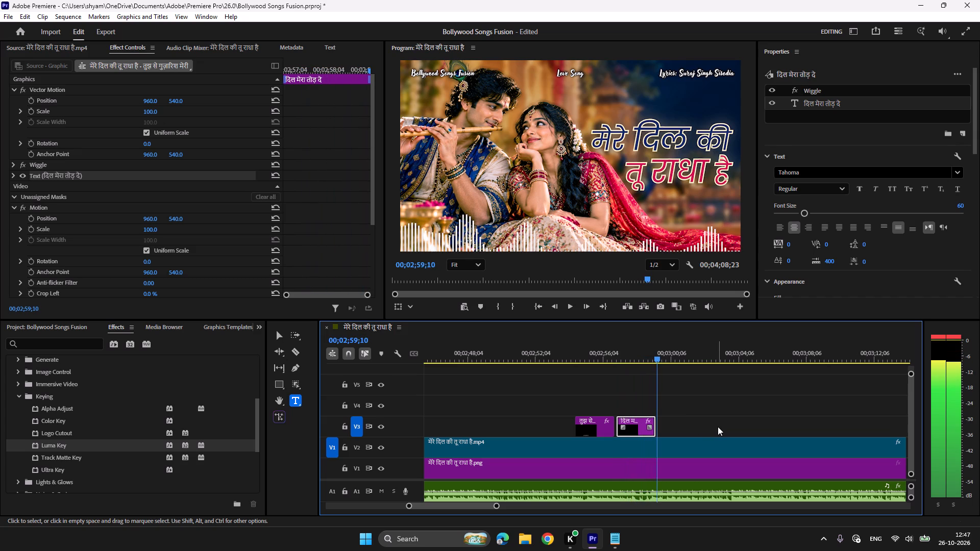
key(ctrl+c)
key(ctrl+v)
Copy the line जी लेगी राधा तेरी from the Notepad lyrics and replace the newest clip's text with it.
click(610, 538)
drag(573, 343, 518, 343)
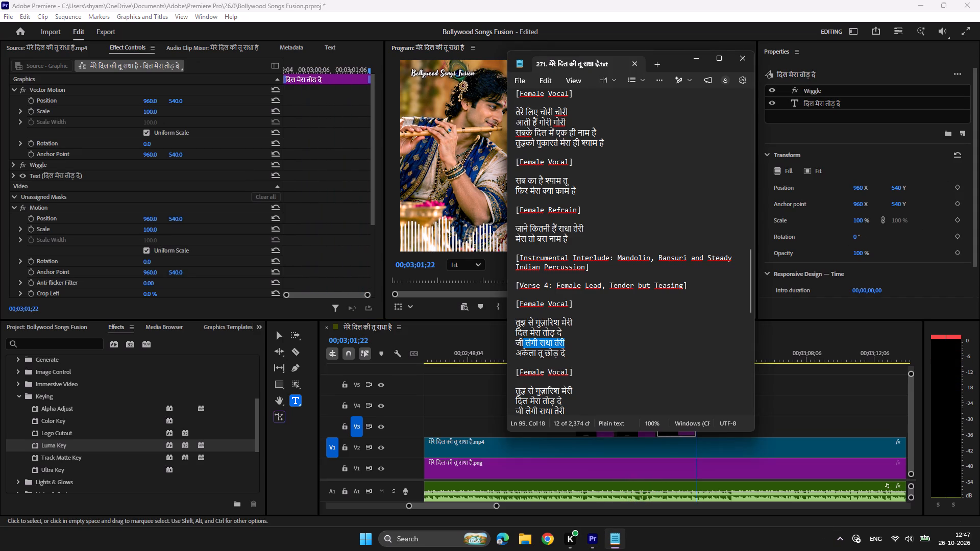
drag(518, 343, 492, 343)
key(ctrl+c)
click(593, 537)
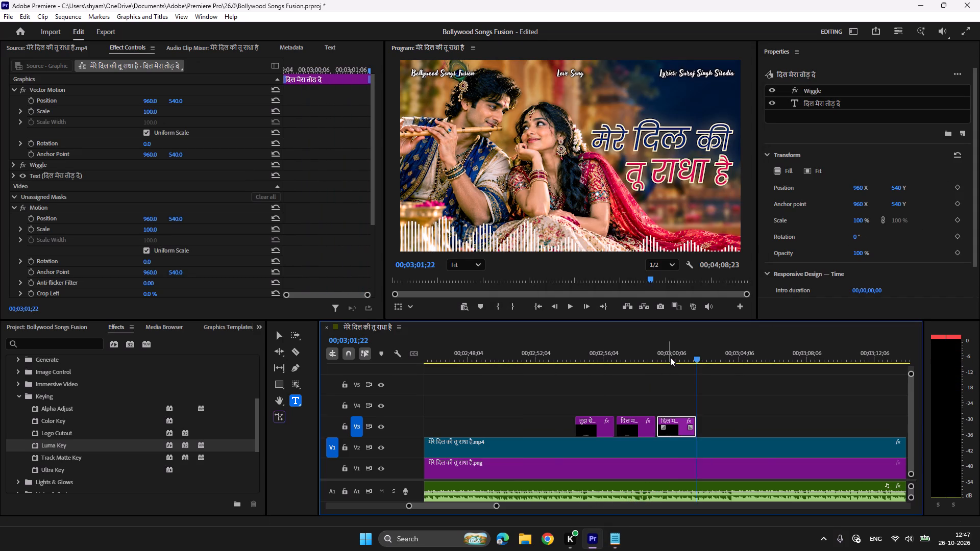
click(670, 357)
click(567, 238)
key(ctrl+a)
key(ctrl+v)
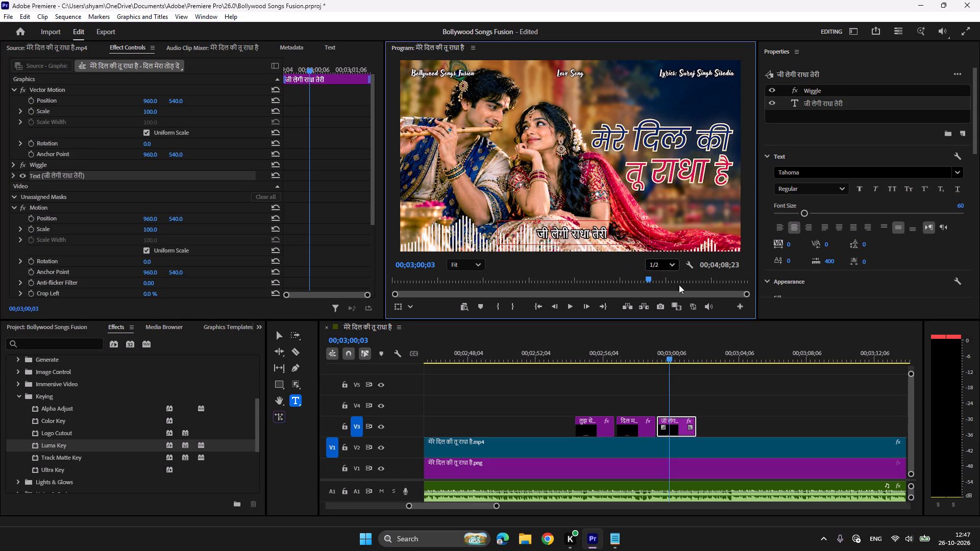
Listen for the end of the जी लेगी राधा तेरी line and duplicate its clip on V3 at about 00;03;01;22.
click(649, 359)
key(space)
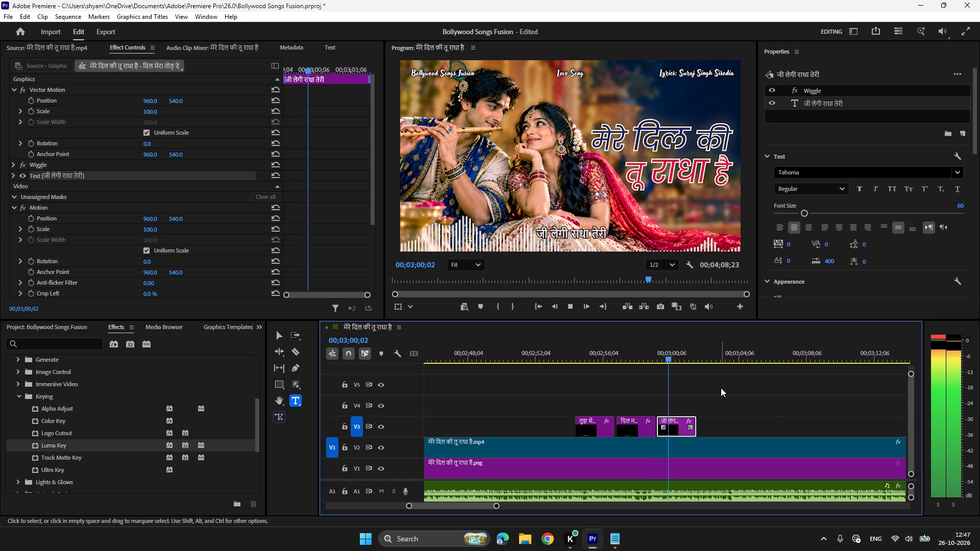
key(space)
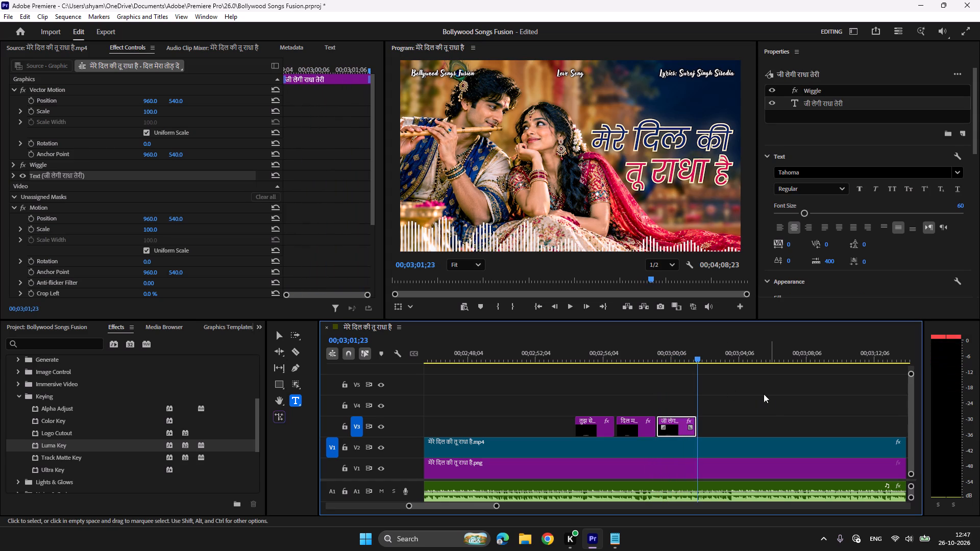
click(687, 347)
key(space)
key(space)
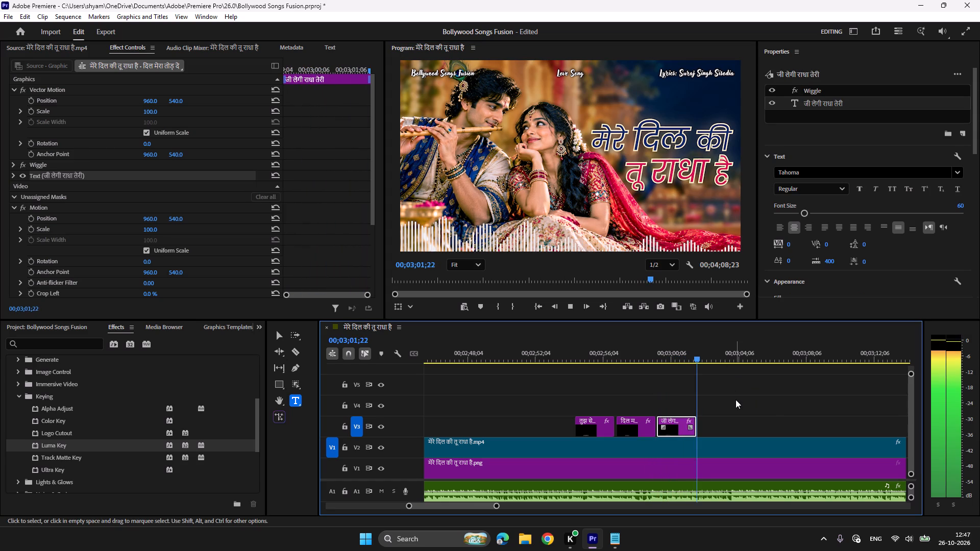
key(ctrl+c)
key(ctrl+v)
Copy the line अकेला तू छोड़ दे from the Notepad lyrics and replace the newest clip's text with it.
click(617, 540)
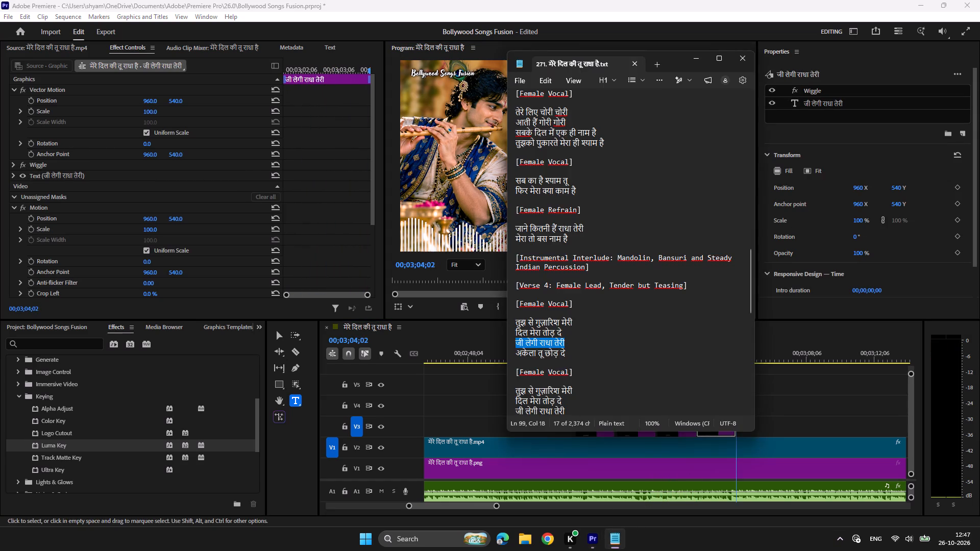
drag(571, 355, 497, 359)
click(583, 361)
drag(570, 350, 507, 356)
key(ctrl+c)
click(588, 541)
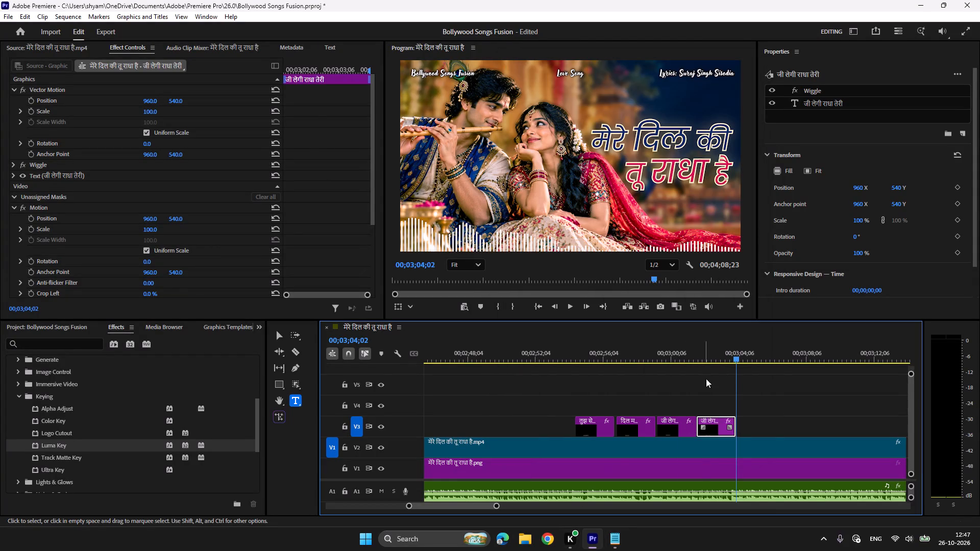
click(712, 357)
click(575, 233)
key(ctrl+a)
key(ctrl+v)
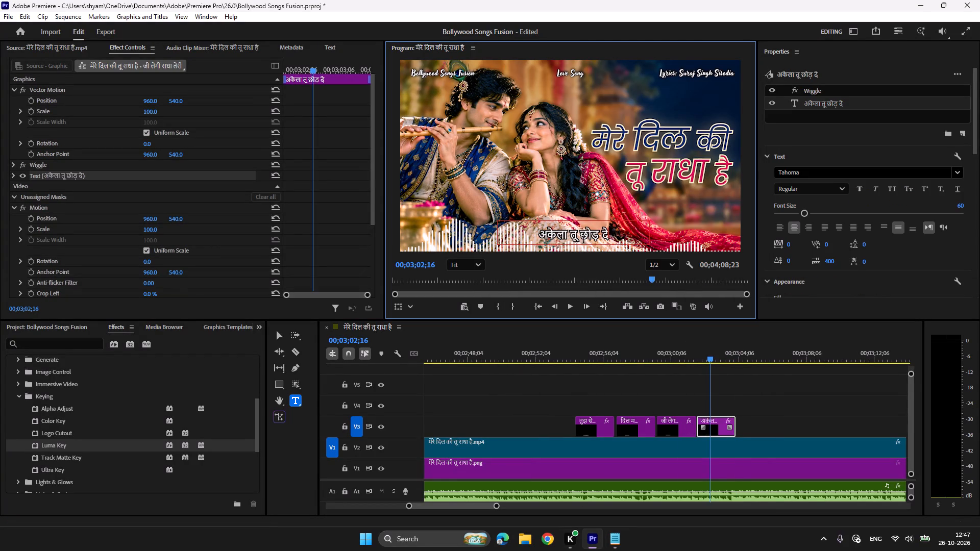
Listen for the end of the अकेला तू छोड़ दे line and duplicate the verse's four lyric clips on V3 at about 00;03;04;03.
click(685, 352)
key(space)
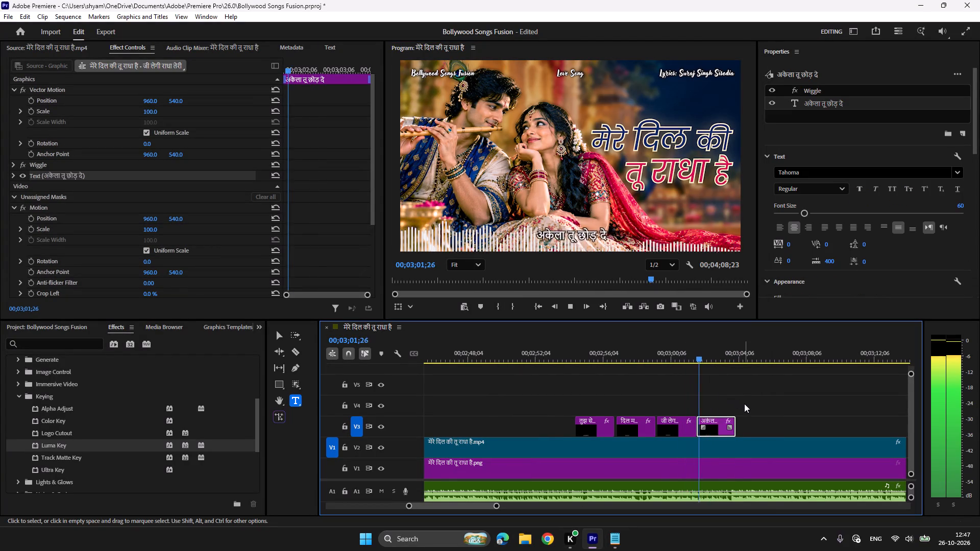
scroll(745, 406, down, 3)
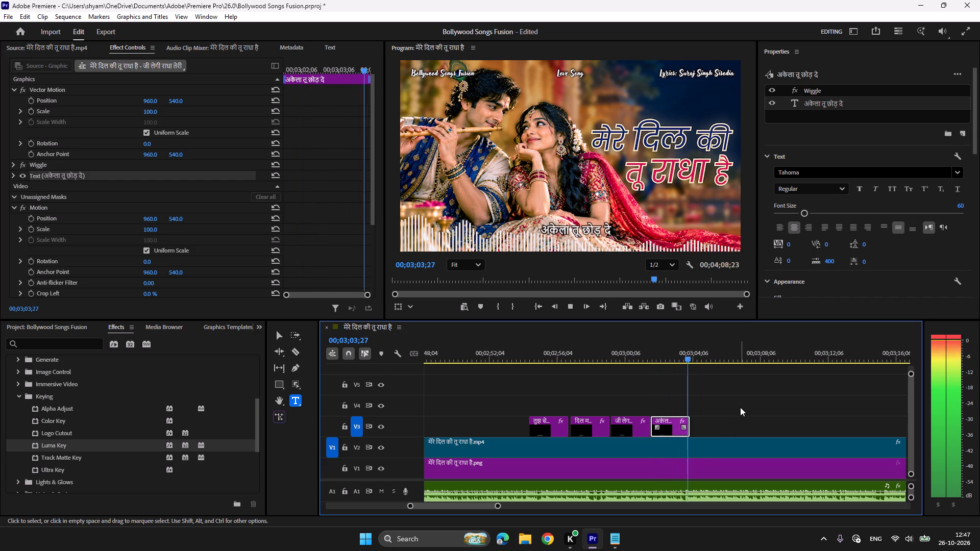
key(space)
drag(506, 398, 657, 424)
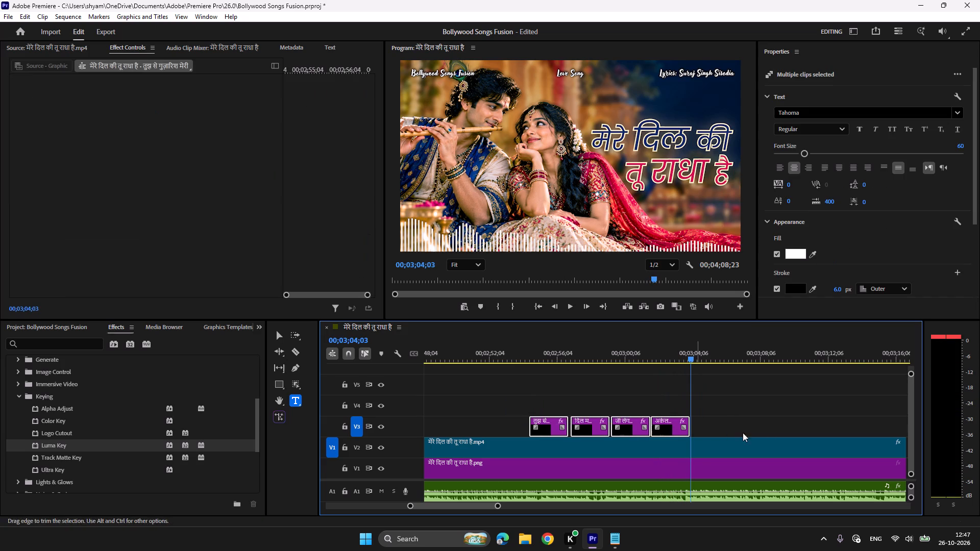
key(ctrl+c)
key(ctrl+v)
Check the four duplicated clips against the repeated vocals and shift them slightly earlier on V3, starting at about 00;03;04;00.
click(682, 356)
key(space)
scroll(688, 363, down, 4)
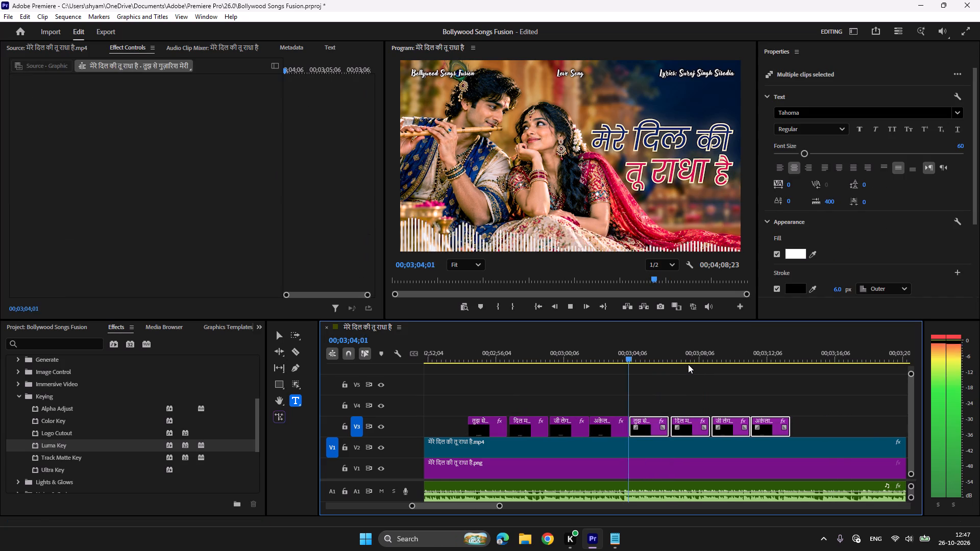
scroll(691, 365, down, 5)
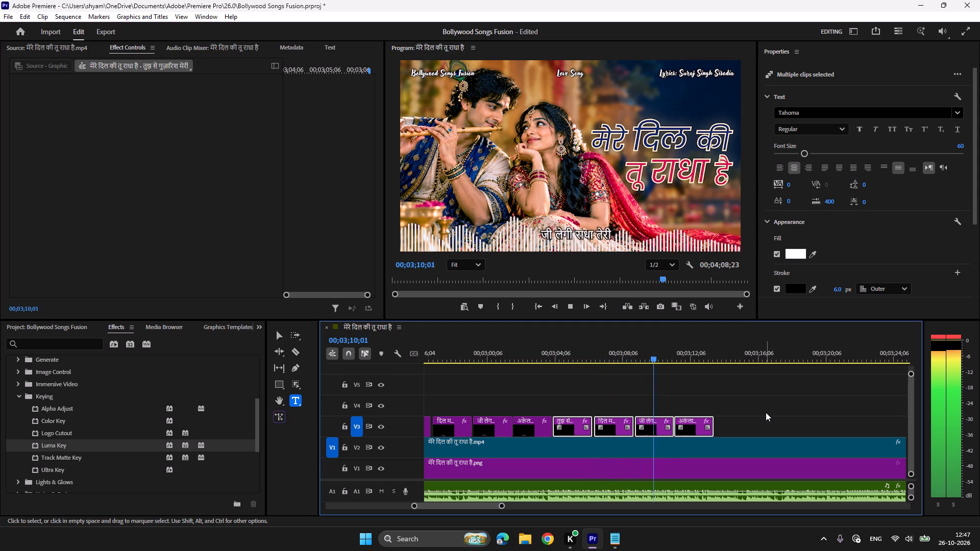
key(space)
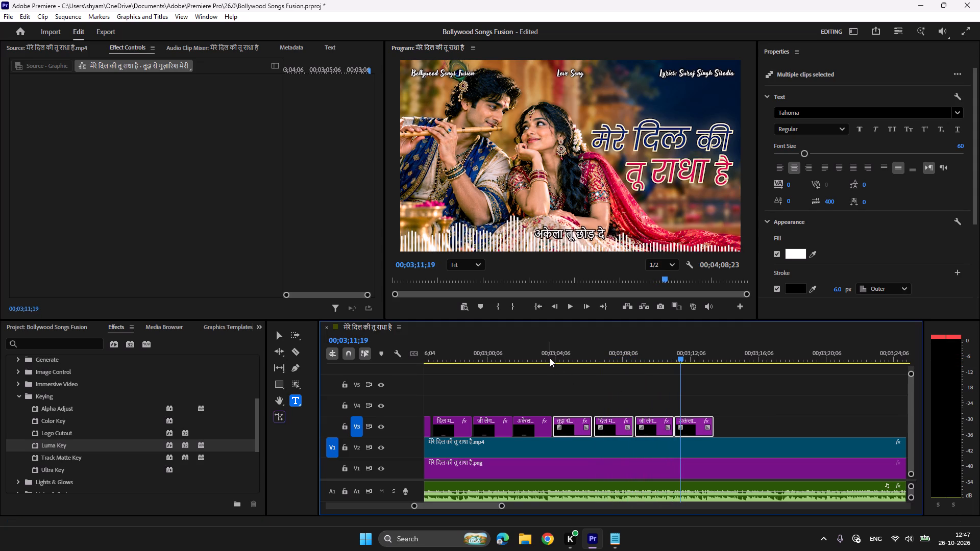
click(550, 358)
key(space)
key(space)
click(544, 358)
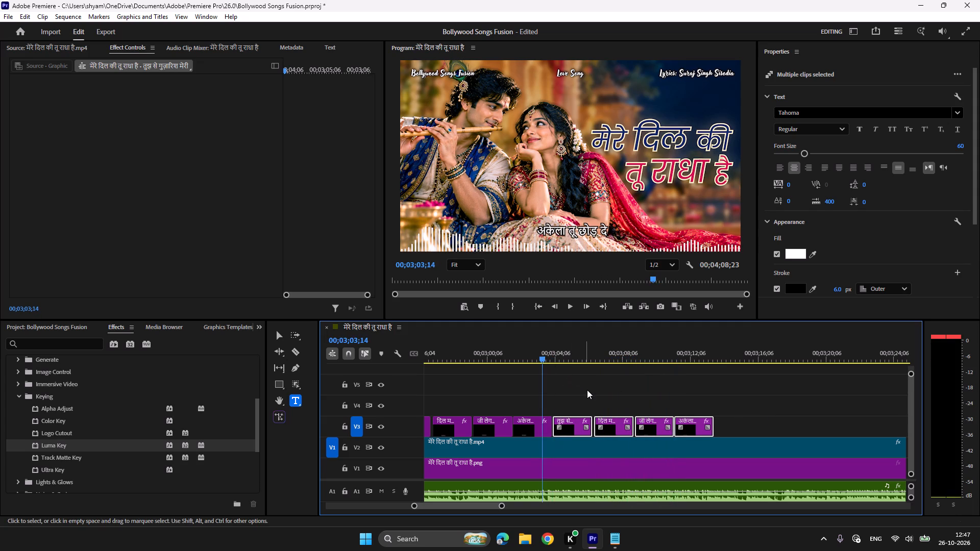
key(space)
key(space)
click(576, 431)
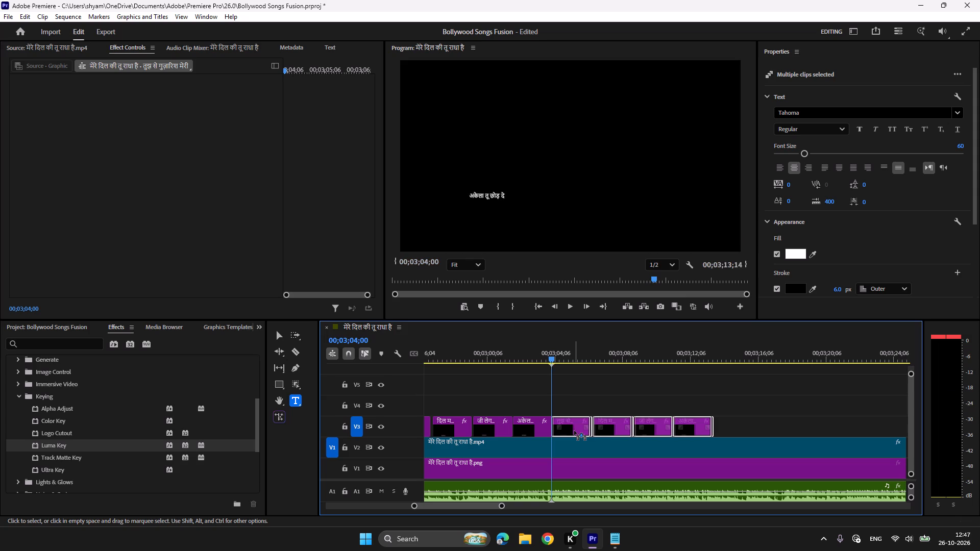
Listen through the repeated verse and duplicate its last अकेला तू छोड़ दे clip on V3 at about 00;03;13;12.
key(space)
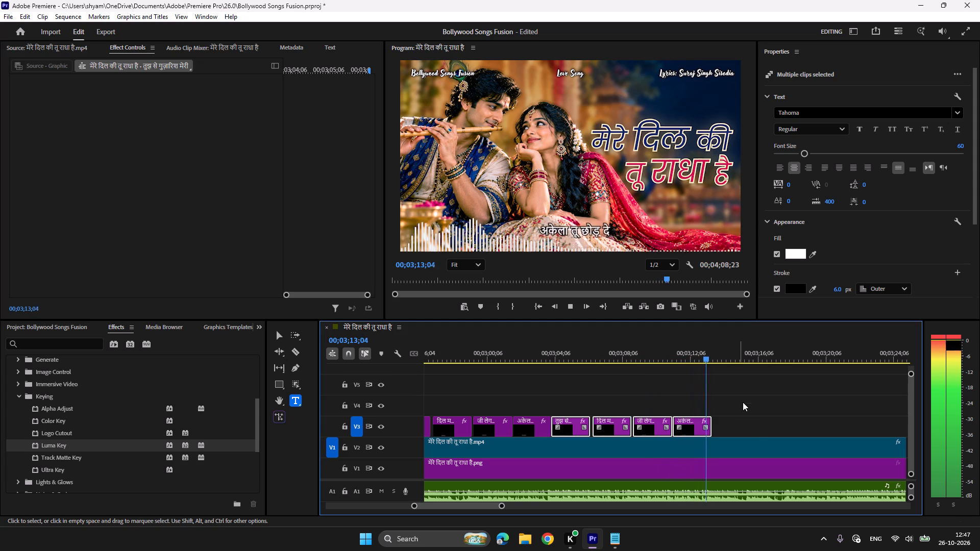
key(space)
click(753, 424)
click(703, 360)
key(space)
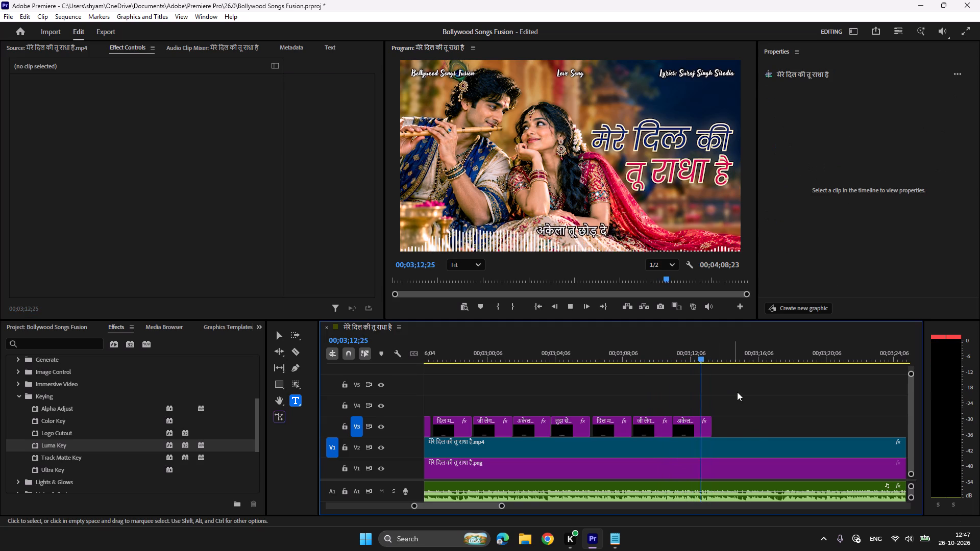
key(space)
click(689, 433)
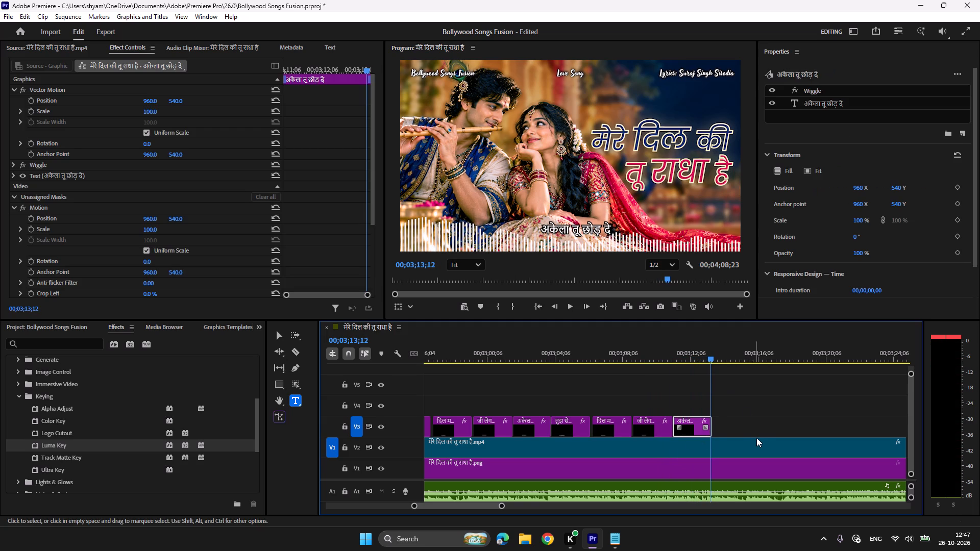
key(ctrl+c)
key(ctrl+v)
Copy the line तेरे बिन राधा मेरी from the Notepad lyrics and replace the newest clip's text with it.
click(619, 539)
scroll(606, 397, down, 4)
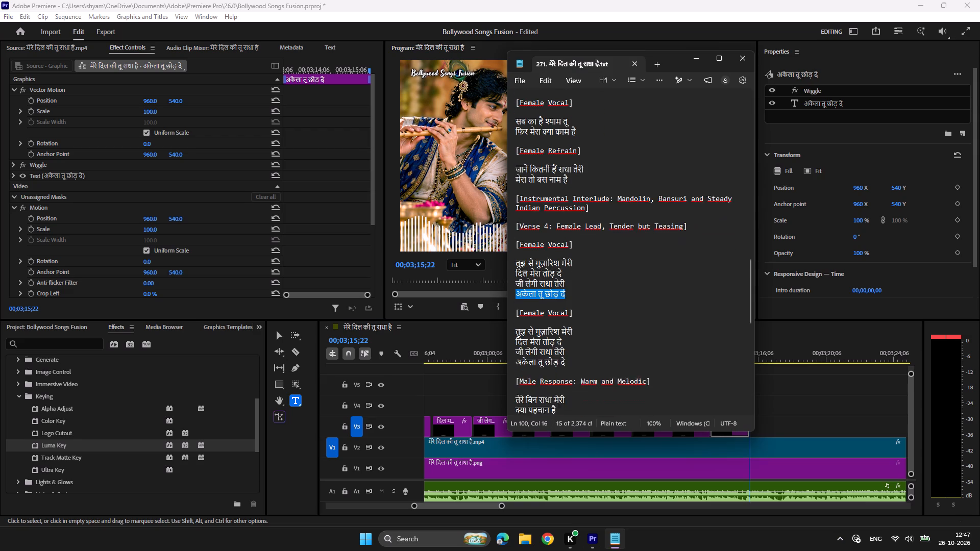
drag(570, 341, 512, 341)
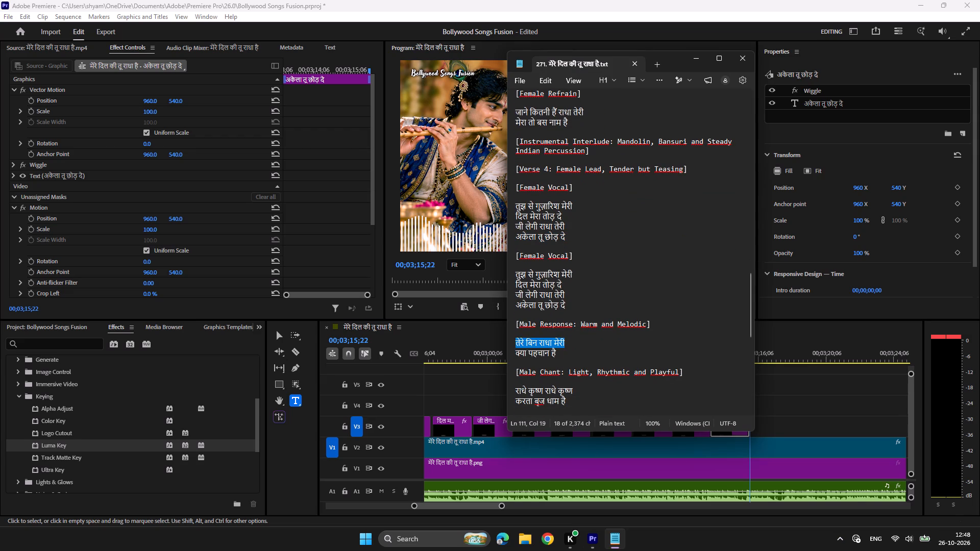
key(ctrl+c)
click(594, 533)
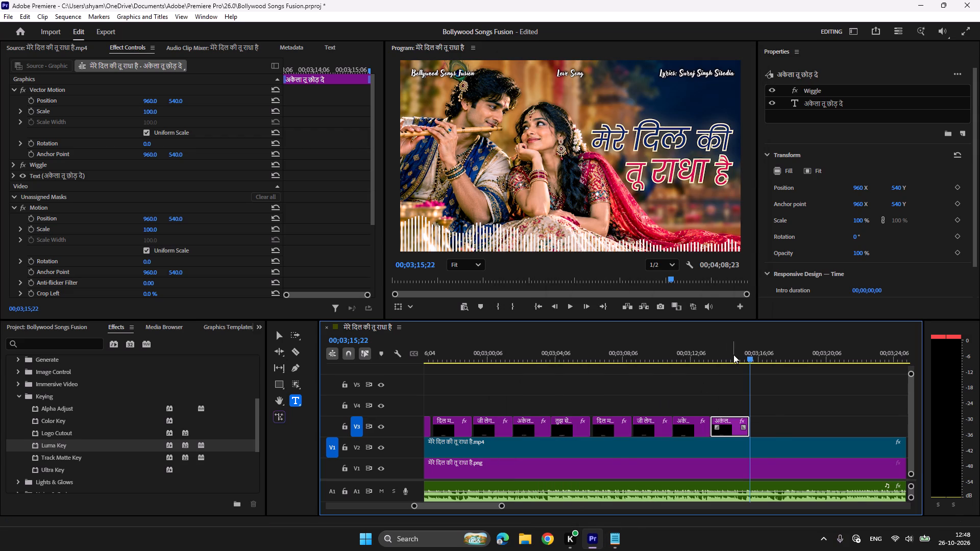
click(733, 355)
click(567, 225)
key(ctrl+a)
key(ctrl+v)
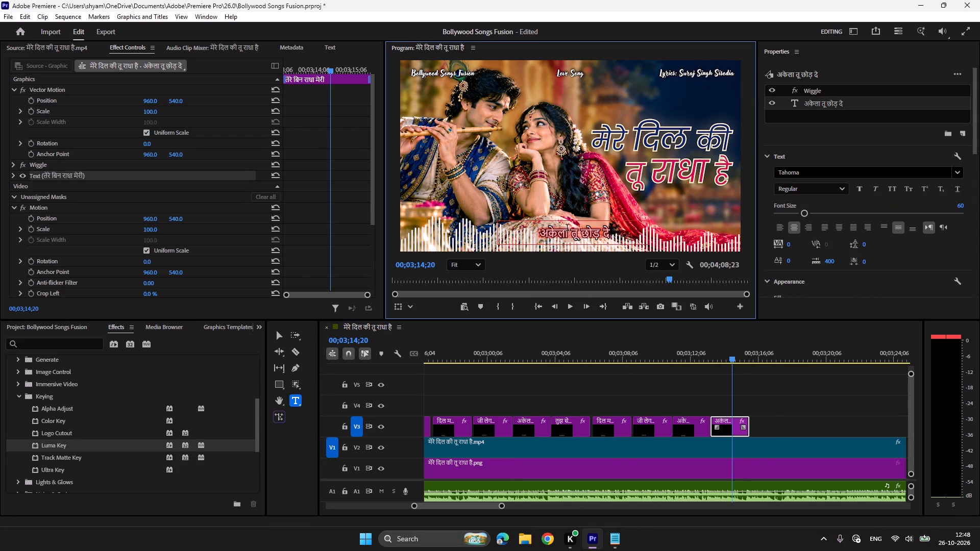
Listen for the end of the तेरे बिन राधा मेरी line and duplicate its clip on V3 at about 00;03;15;21.
click(703, 354)
key(space)
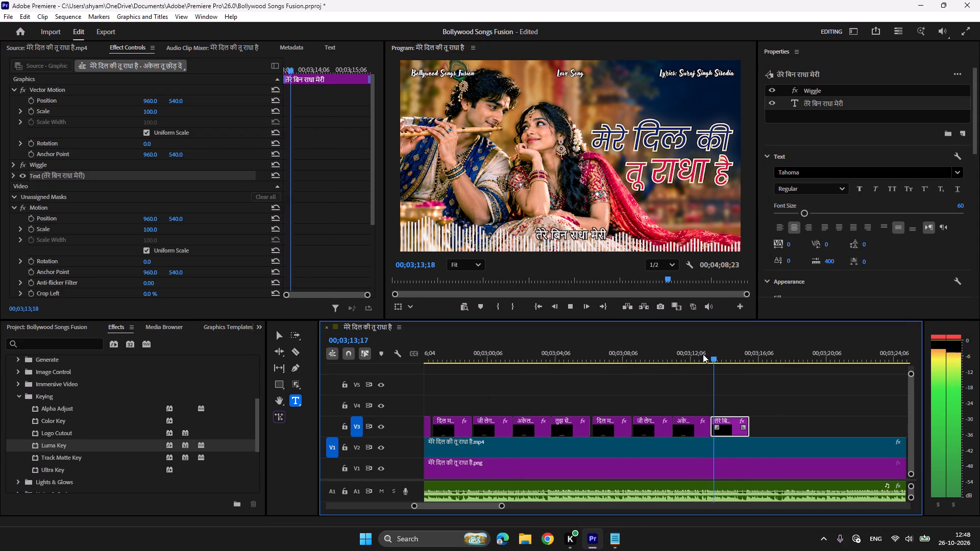
key(space)
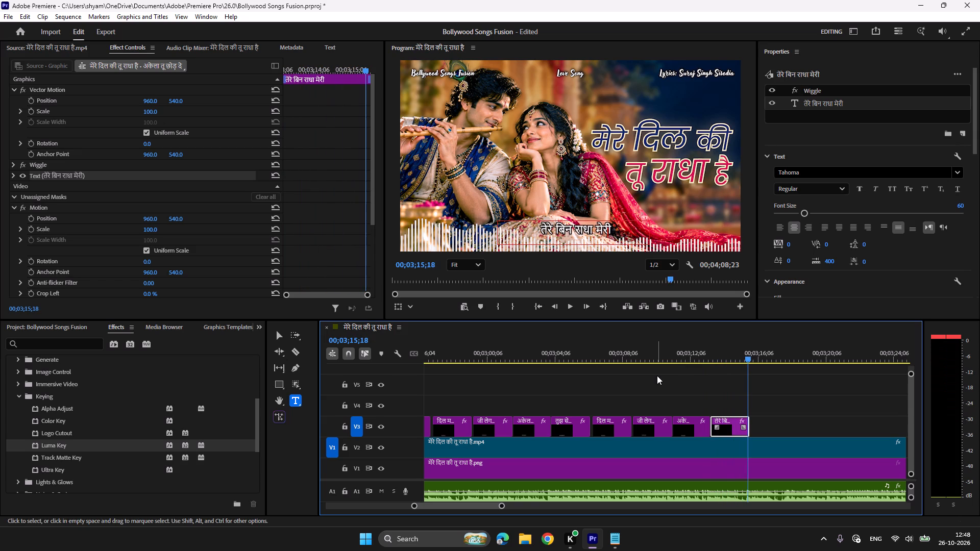
key(space)
key(space)
key(ctrl+c)
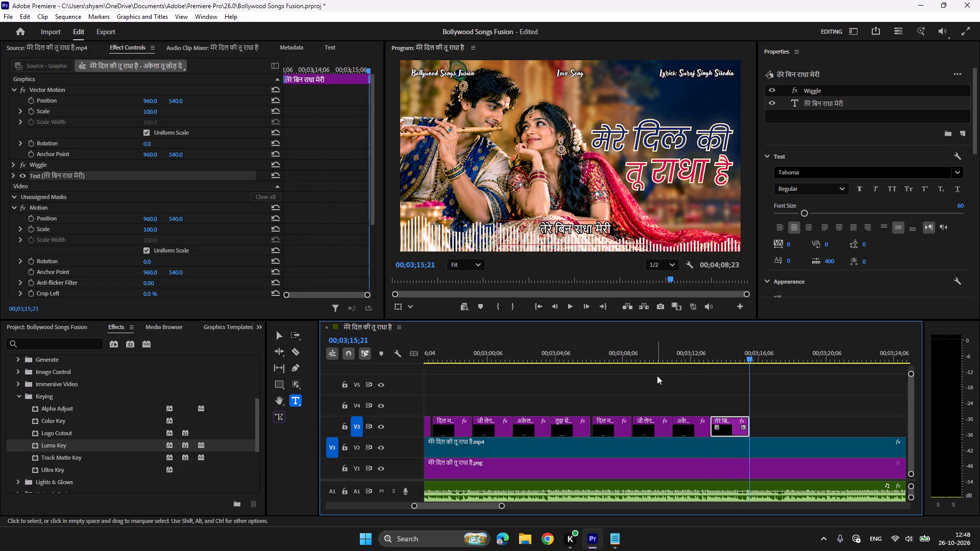
key(ctrl+v)
Copy the line क्या पहचान है from the Notepad lyrics and replace the newest clip's text with it.
click(620, 543)
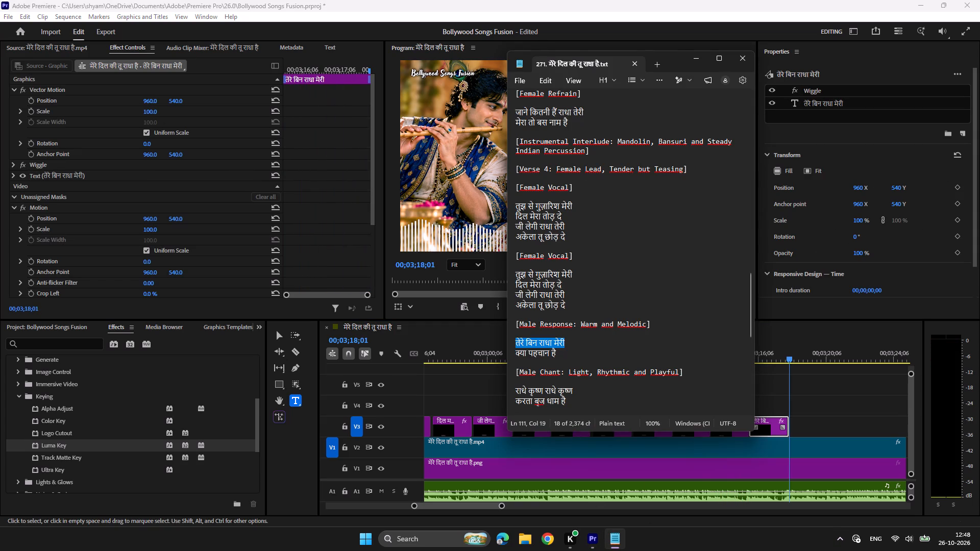
drag(565, 354, 505, 352)
key(ctrl+c)
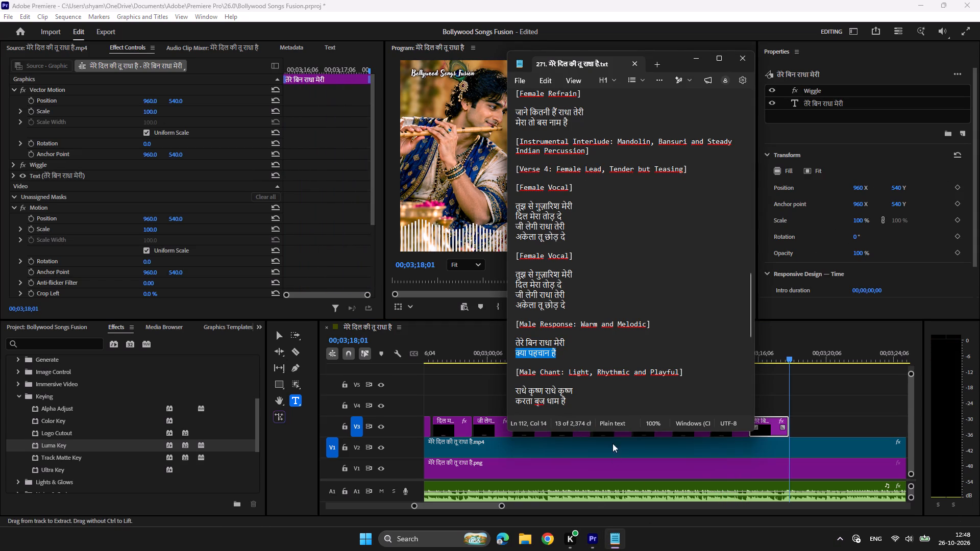
click(599, 540)
click(773, 347)
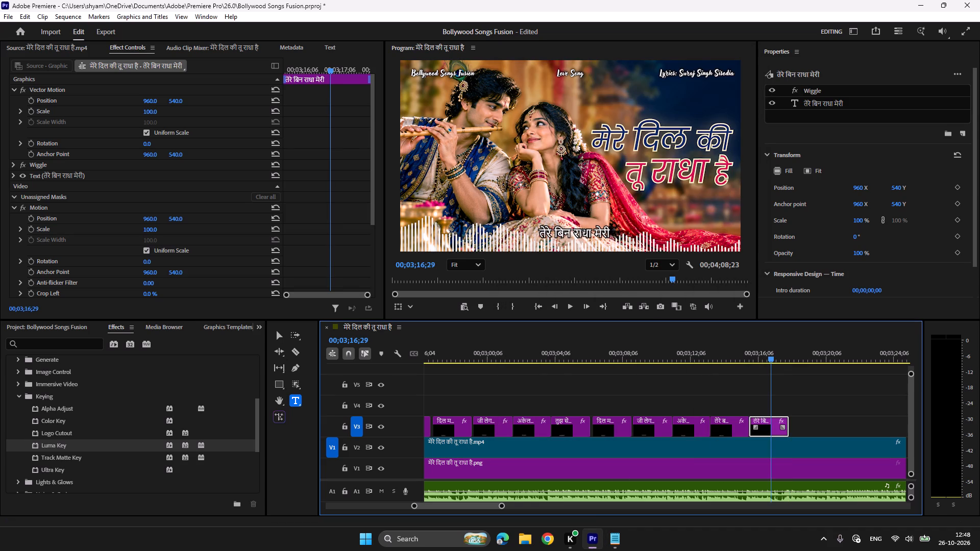
click(575, 229)
key(ctrl+a)
key(ctrl+v)
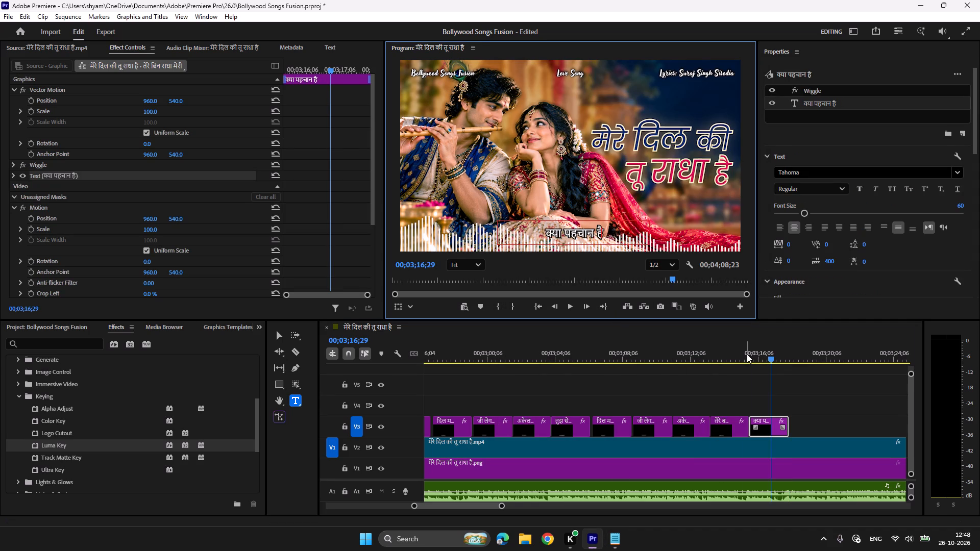
Listen for the end of the क्या पहचान है line and duplicate its clip on V3 at about 00;03;18;04.
click(747, 354)
key(space)
scroll(698, 366, down, 4)
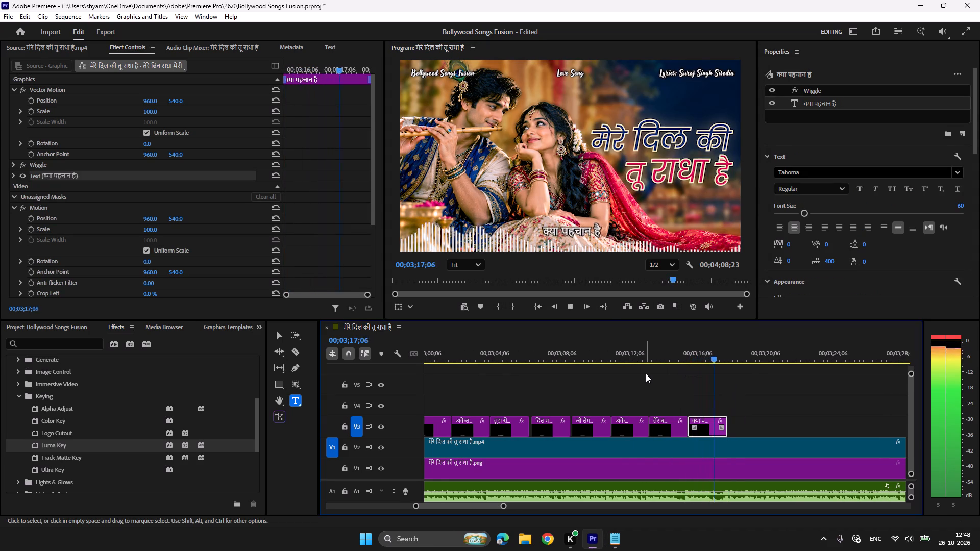
key(space)
key(ctrl+c)
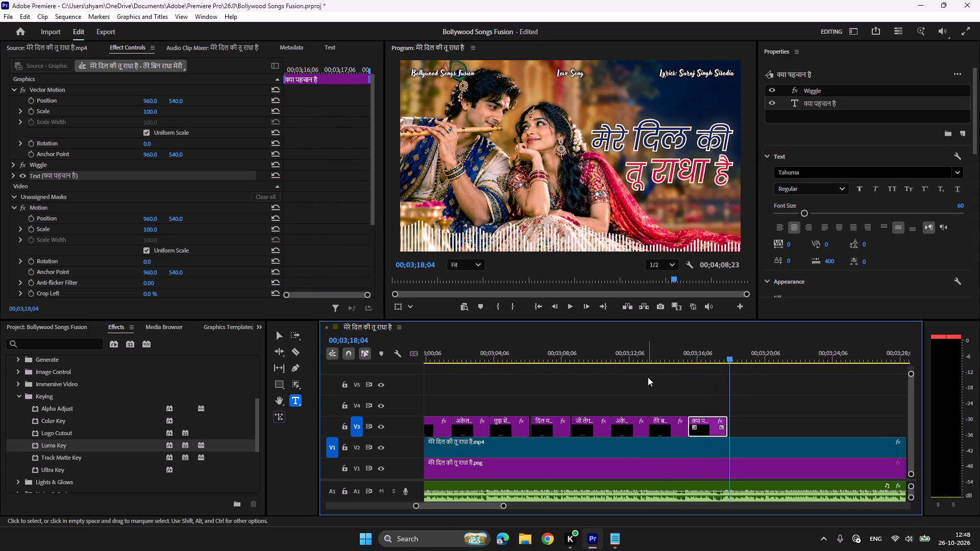
key(ctrl+v)
In the Notepad lyrics, hyphenate the Male Chant's first line as राधे-कृष्ण राधे-कृष्ण and save the file.
click(617, 537)
scroll(599, 405, down, 1)
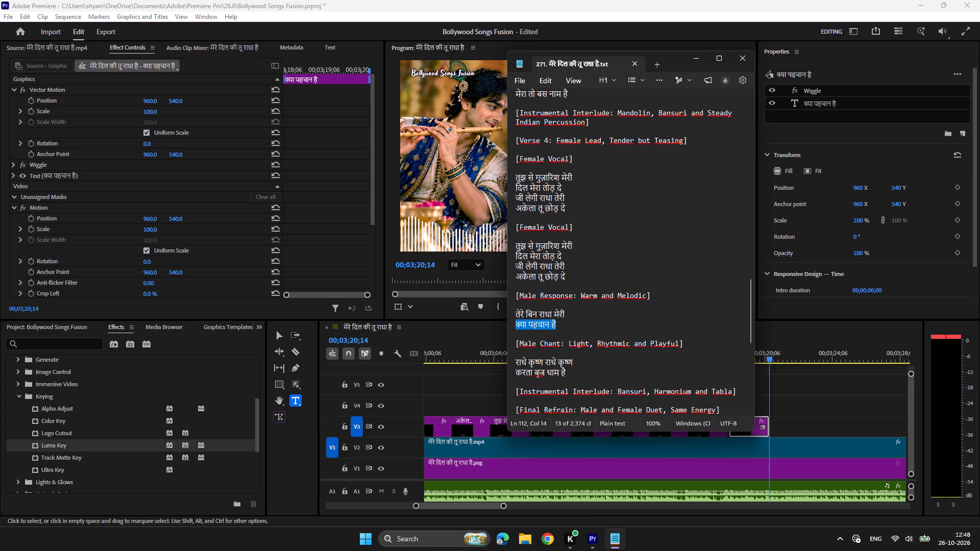
drag(577, 361, 502, 359)
click(531, 360)
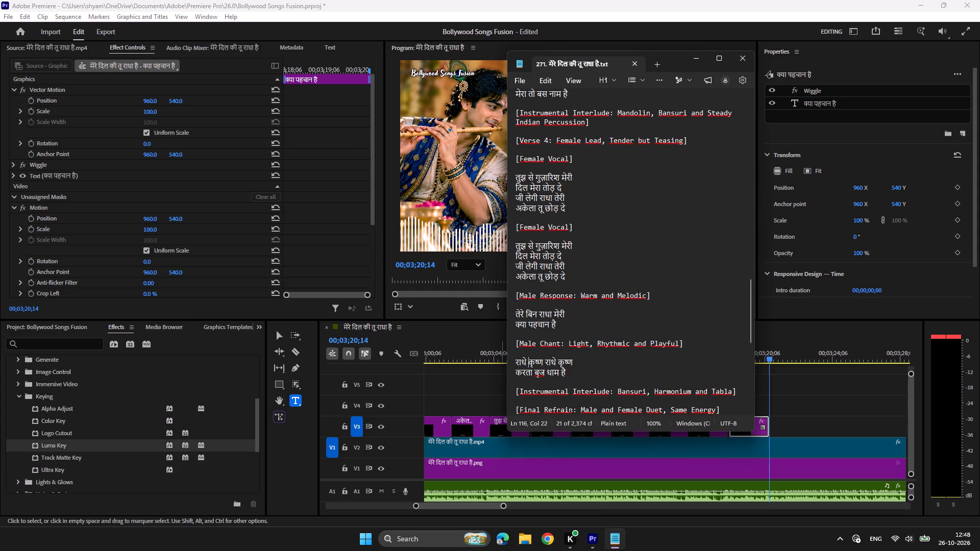
key(BackSpace)
key(minus)
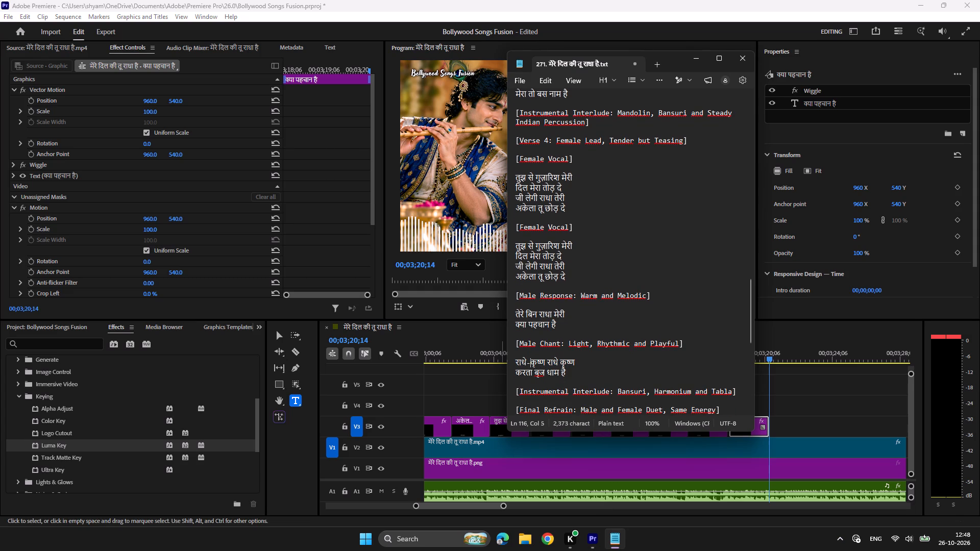
click(559, 362)
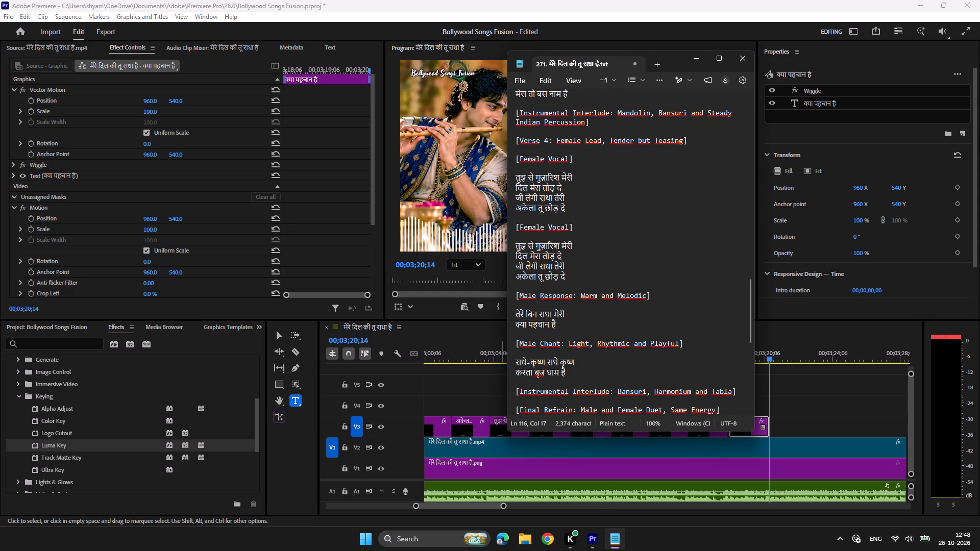
key(BackSpace)
key(minus)
key(ctrl+s)
Copy the line राधे-कृष्ण राधे-कृष्ण from the Notepad lyrics and replace the newest clip's text with it.
drag(583, 361, 482, 360)
key(ctrl+c)
click(588, 545)
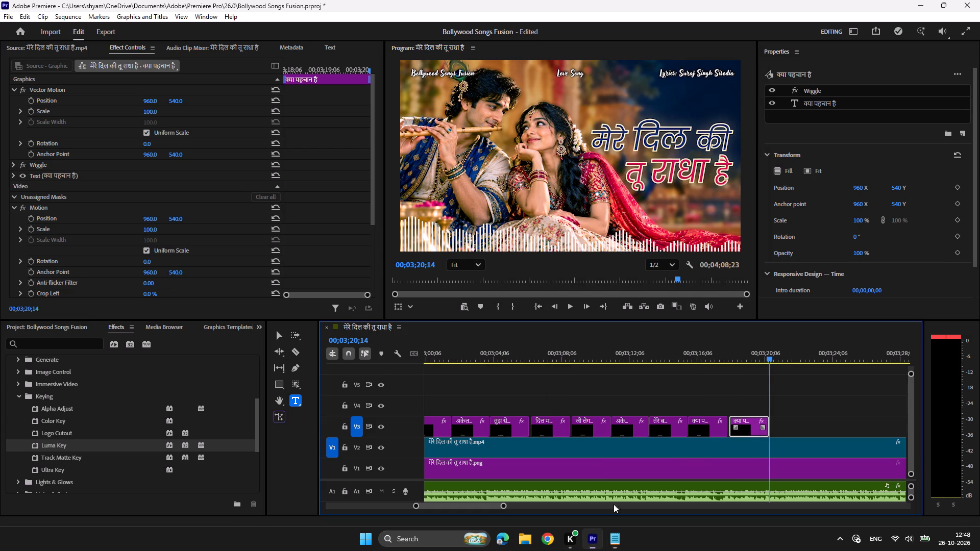
click(753, 357)
click(566, 236)
key(ctrl+a)
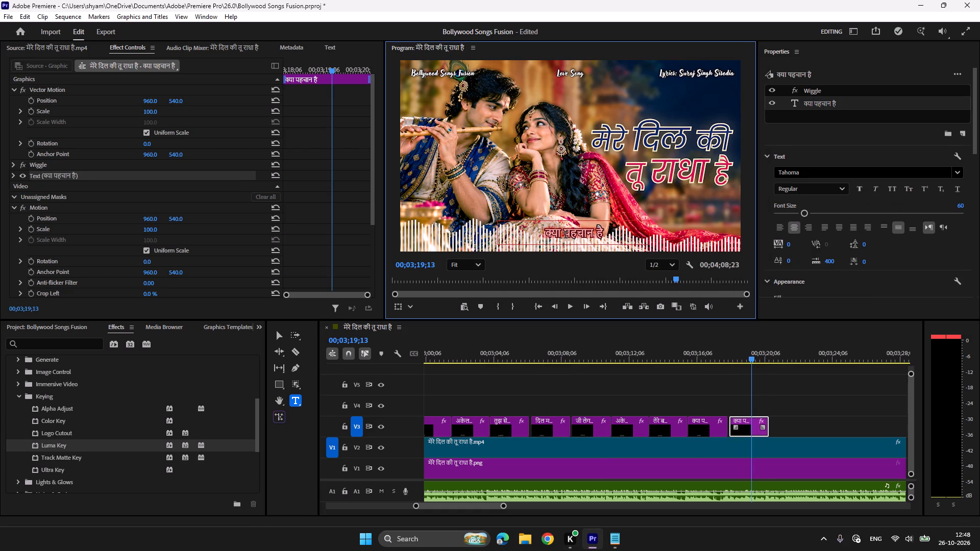
key(ctrl+v)
Listen for the end of the राधे-कृष्ण राधे-कृष्ण line and duplicate its clip on V3 at about 00;03;20;15.
click(727, 351)
key(space)
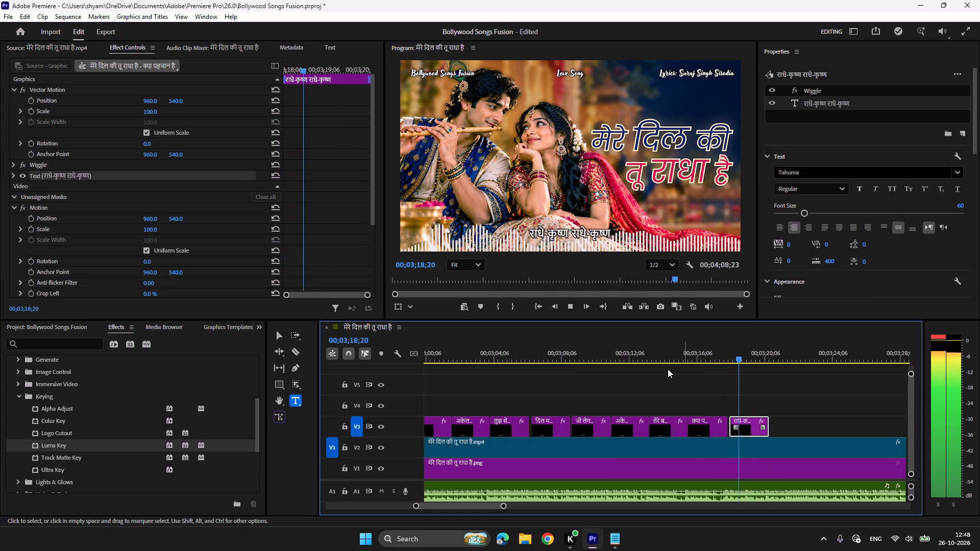
key(space)
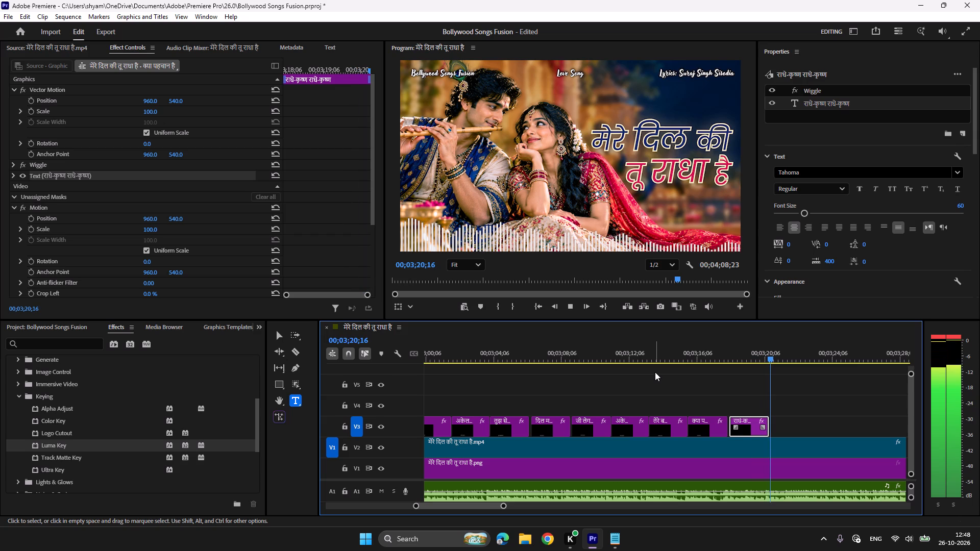
click(712, 357)
key(space)
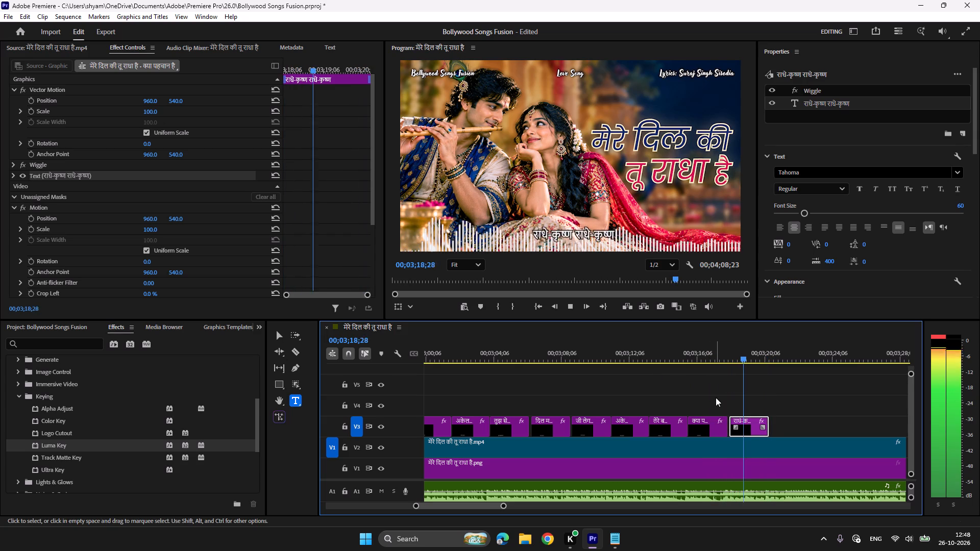
key(space)
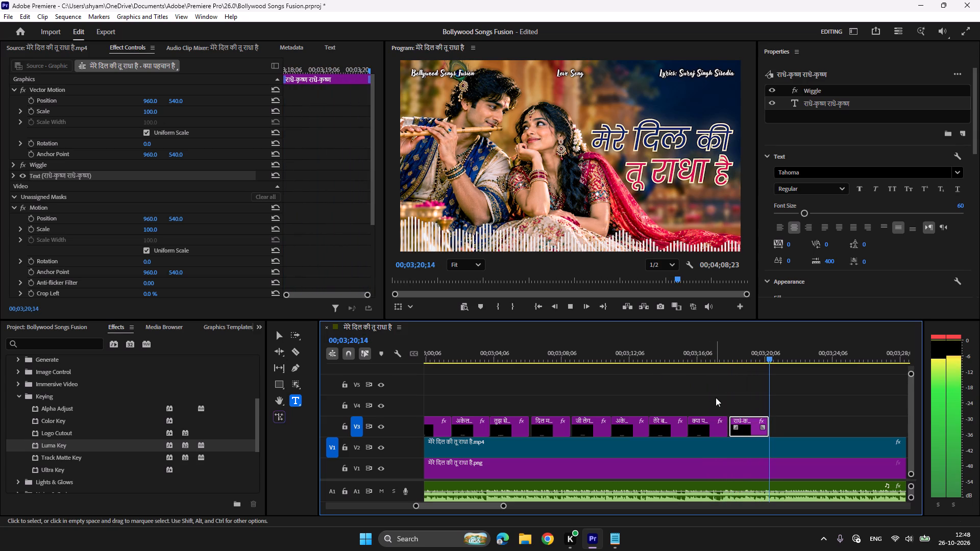
key(ctrl+c)
key(ctrl+v)
Copy the line करता बृज धाम है from the Notepad lyrics and replace the newest clip's text with it.
click(625, 538)
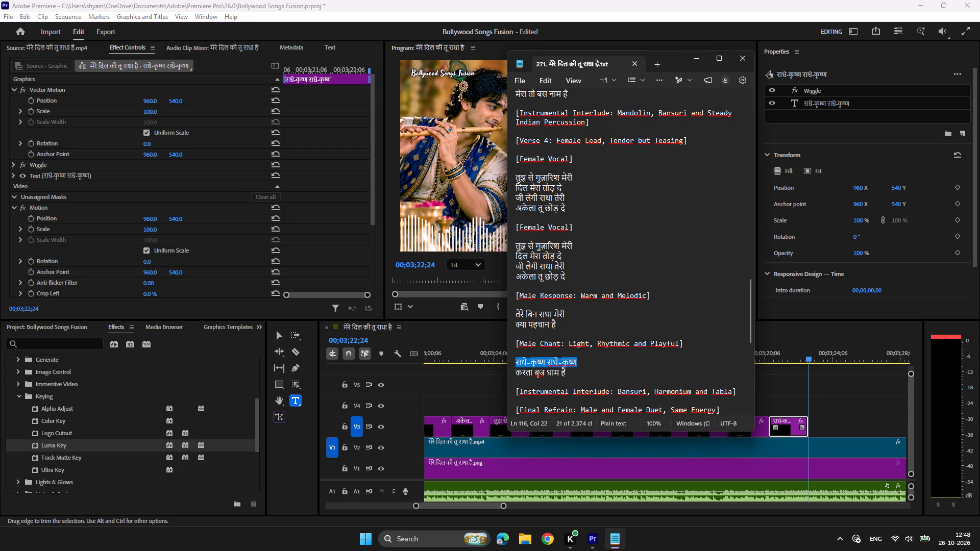
drag(571, 373, 512, 373)
key(ctrl+c)
click(594, 532)
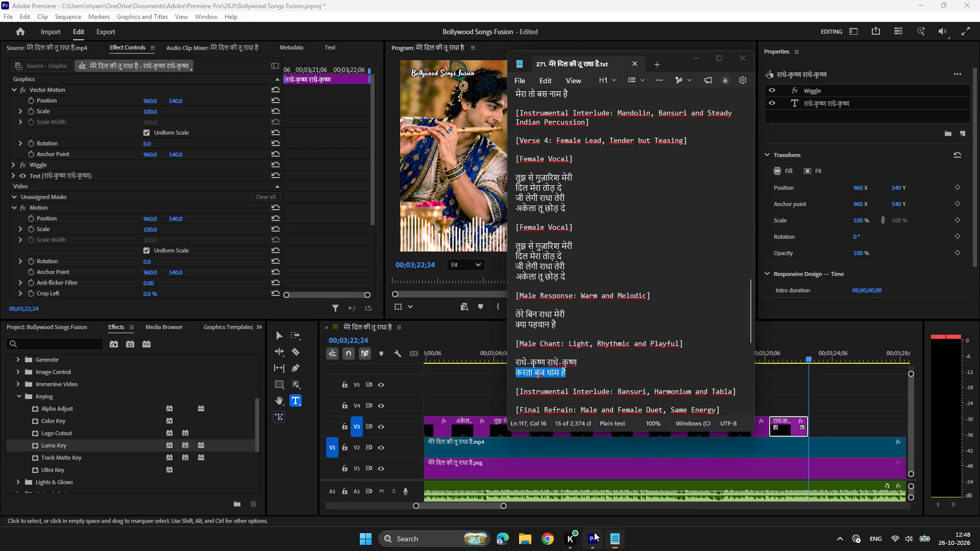
click(790, 353)
click(574, 237)
key(ctrl+a)
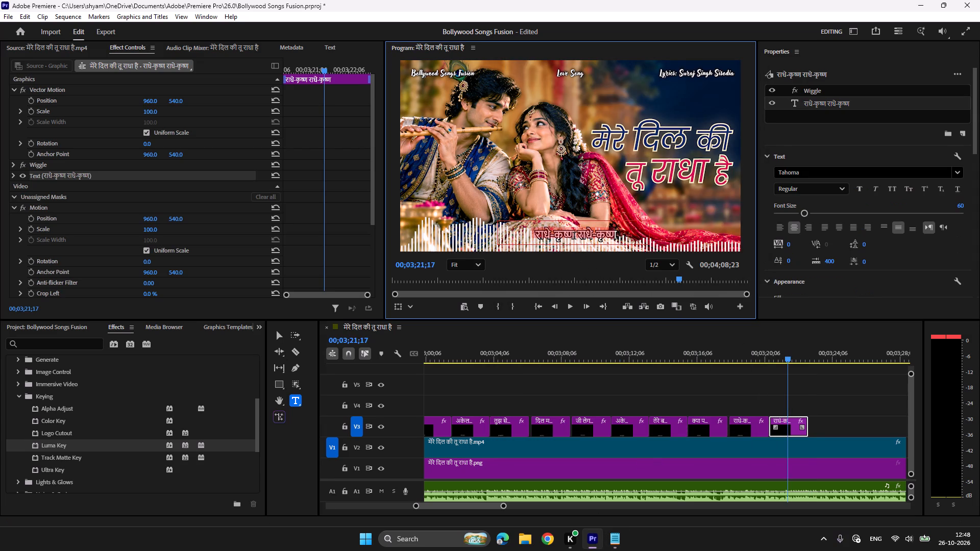
key(ctrl+v)
Listen past the करता बृज धाम है line and park the playhead where the final refrain's vocals begin, at 00;03;27;10.
click(765, 350)
key(space)
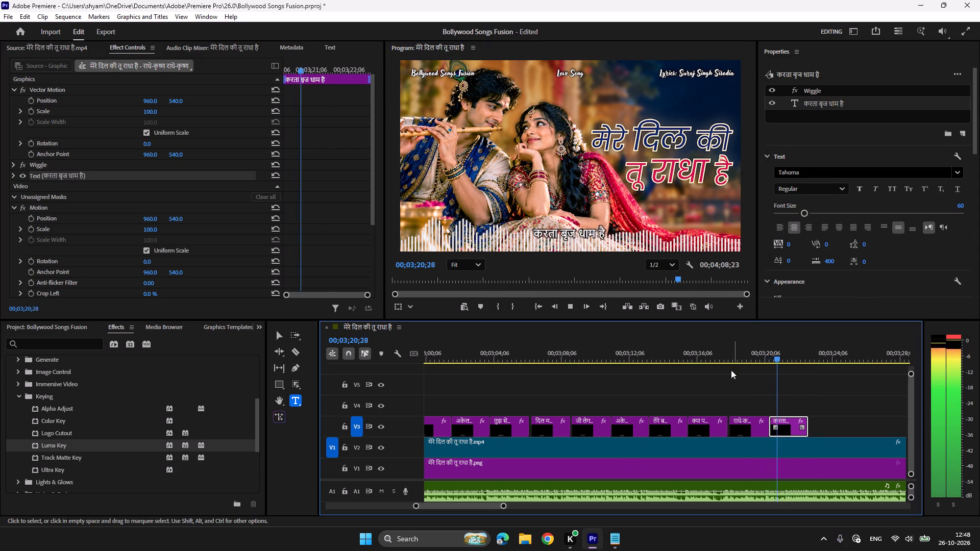
scroll(727, 372, down, 4)
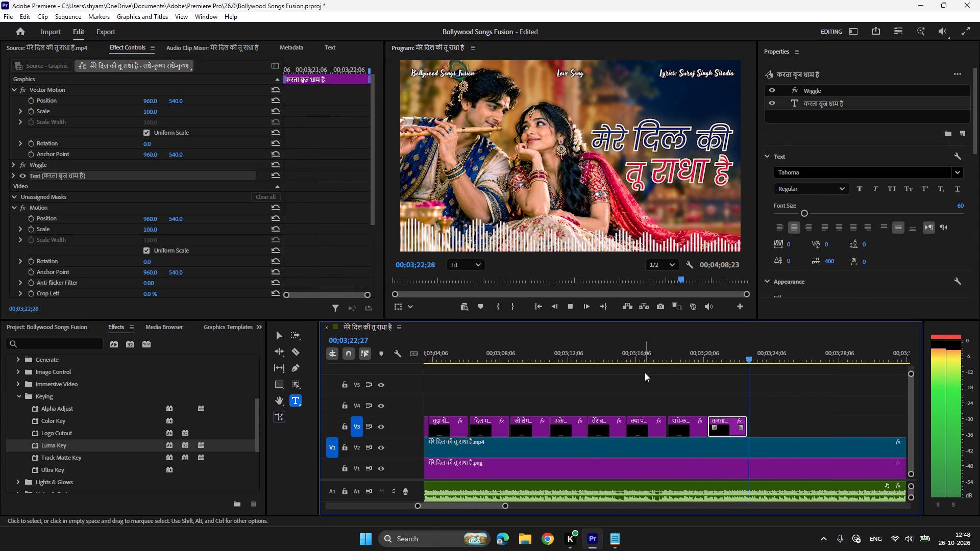
scroll(693, 383, down, 3)
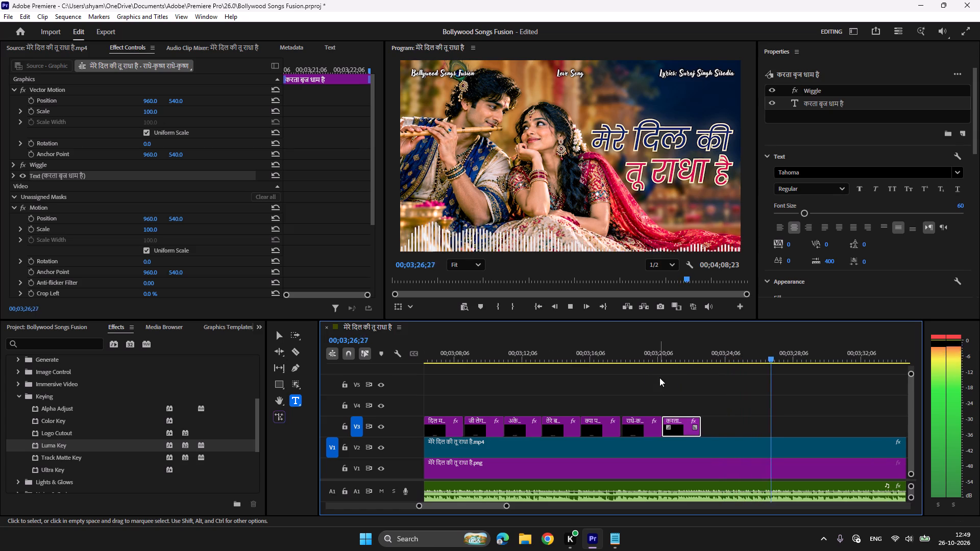
key(space)
click(771, 356)
key(space)
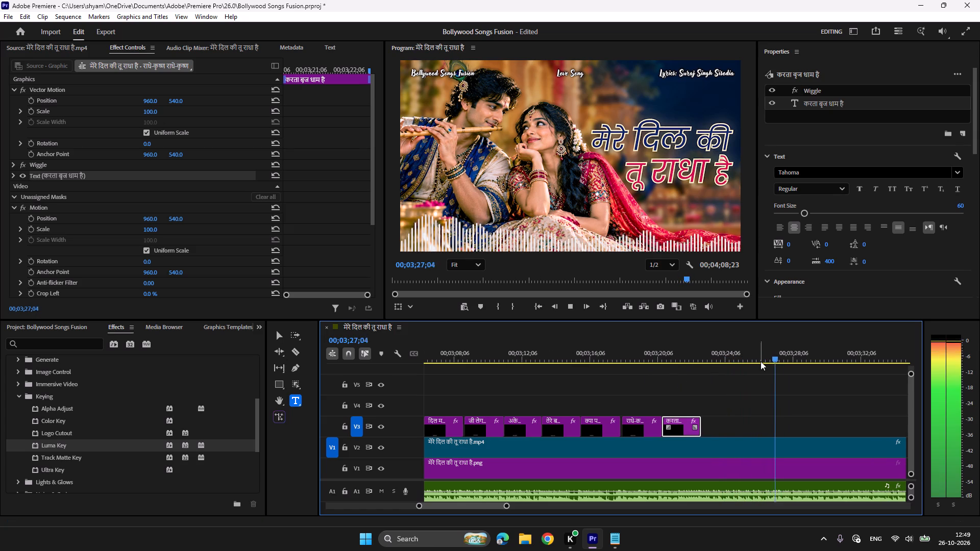
key(space)
Copy the song's first twelve lyric clips on V3 and paste them at 00;03;27;10.
drag(490, 504, 422, 509)
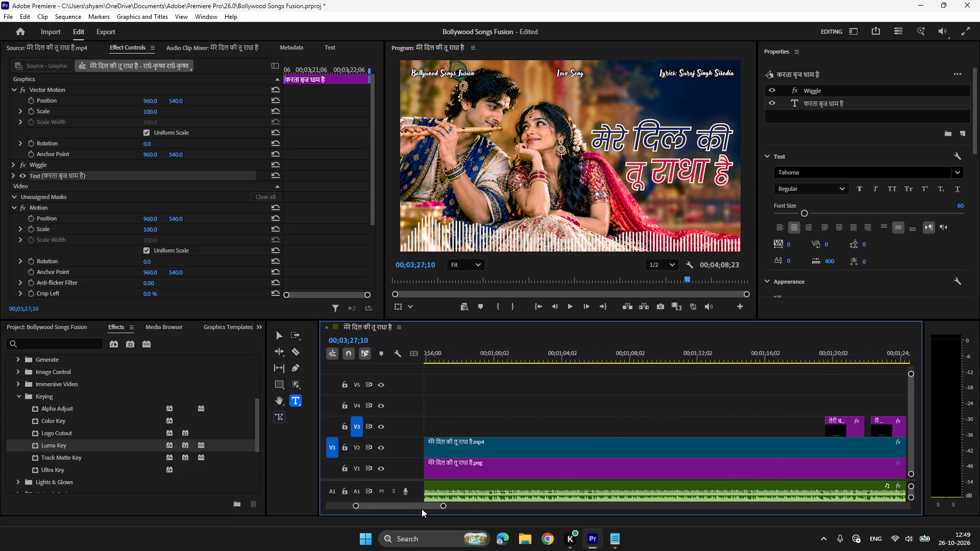
drag(422, 509, 385, 510)
scroll(512, 425, down, 2)
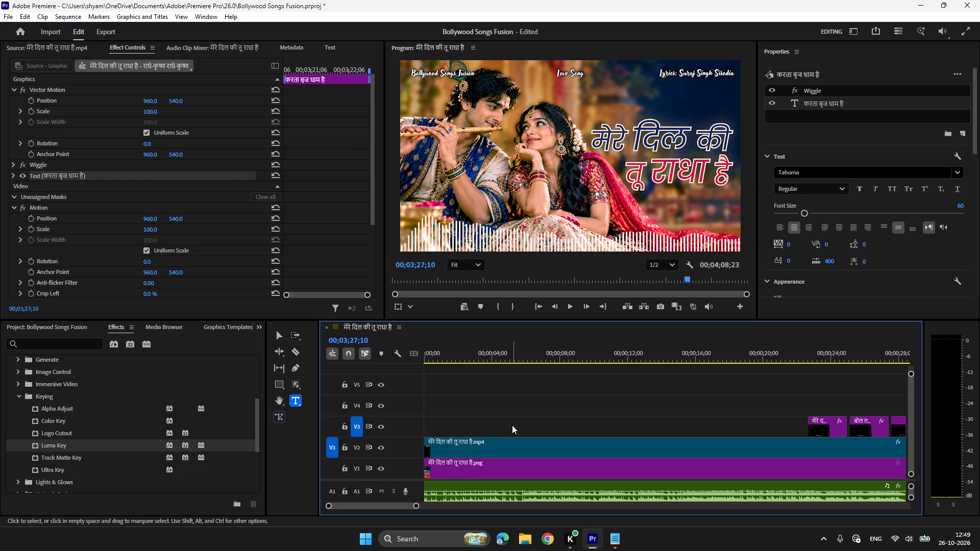
scroll(512, 425, down, 10)
scroll(512, 425, up, 1)
scroll(512, 425, down, 5)
scroll(512, 425, up, 1)
scroll(512, 425, down, 2)
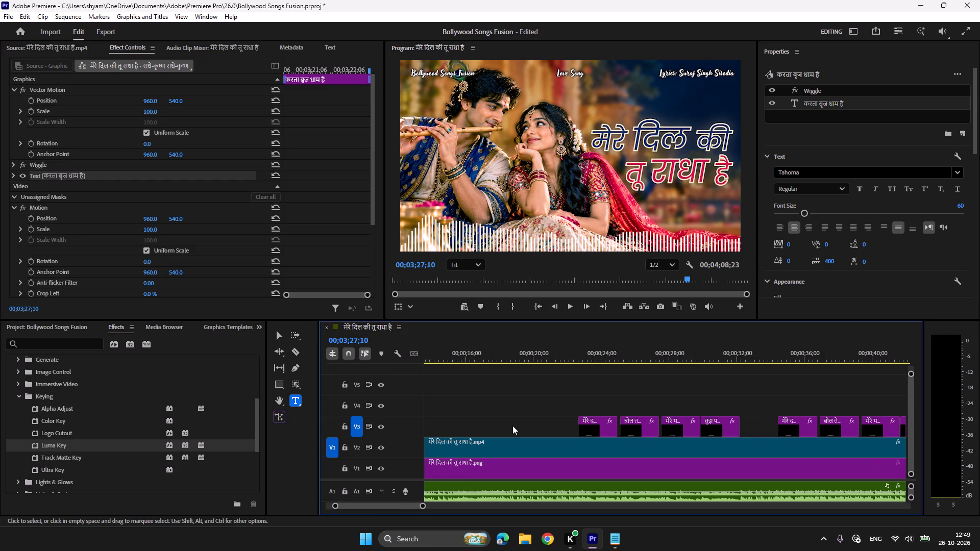
scroll(512, 425, down, 4)
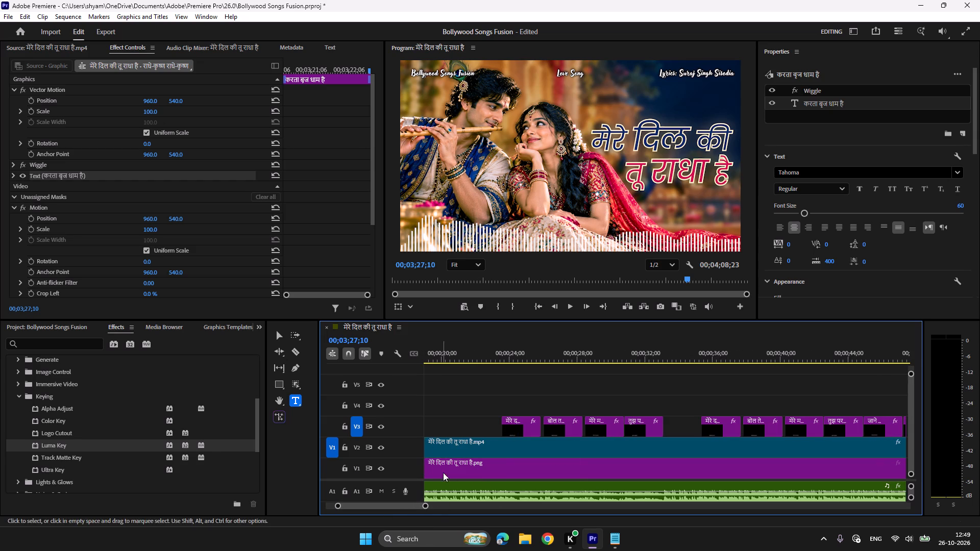
drag(426, 507, 441, 510)
drag(458, 399, 832, 430)
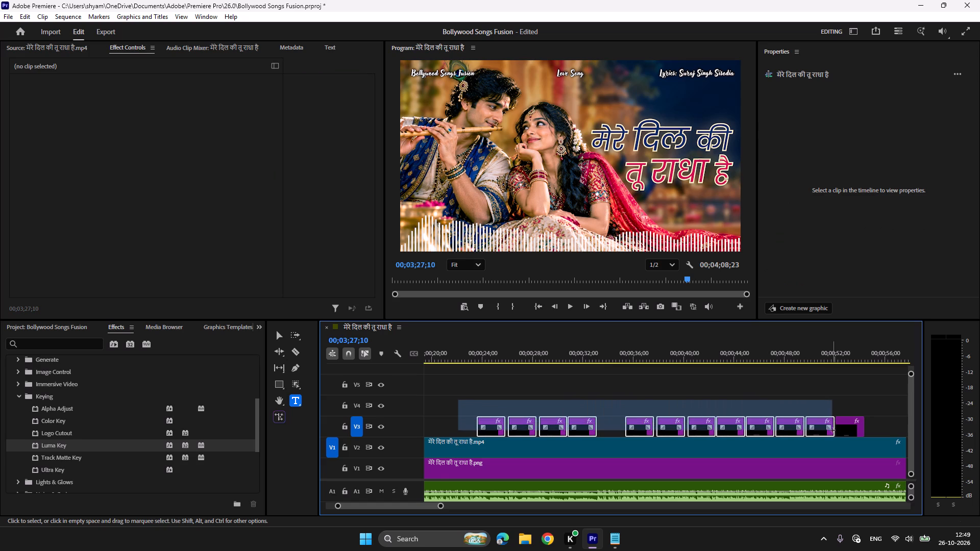
drag(832, 430, 842, 430)
key(ctrl+c)
key(ctrl+v)
Play the pasted refrain clips to check their timing against the vocals.
scroll(644, 414, up, 4)
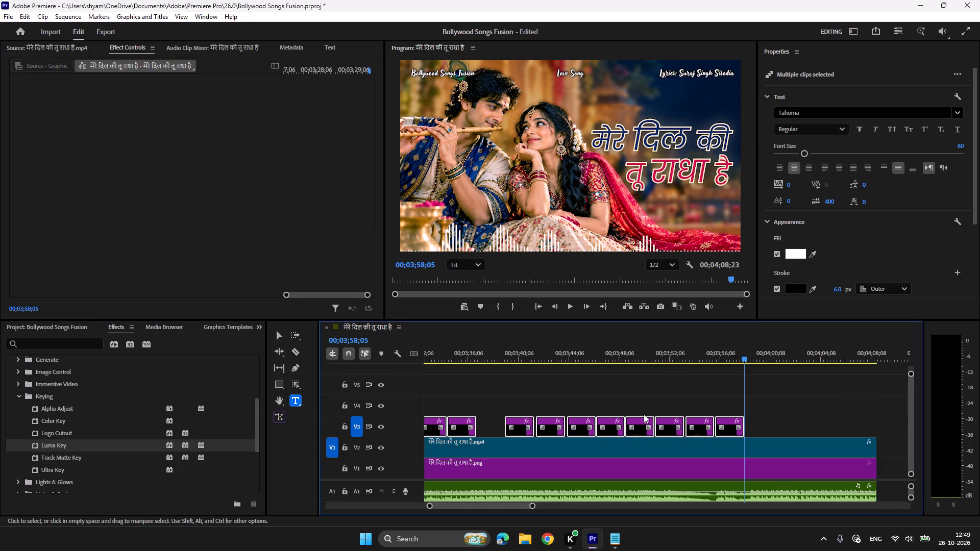
scroll(644, 414, up, 12)
click(520, 356)
key(space)
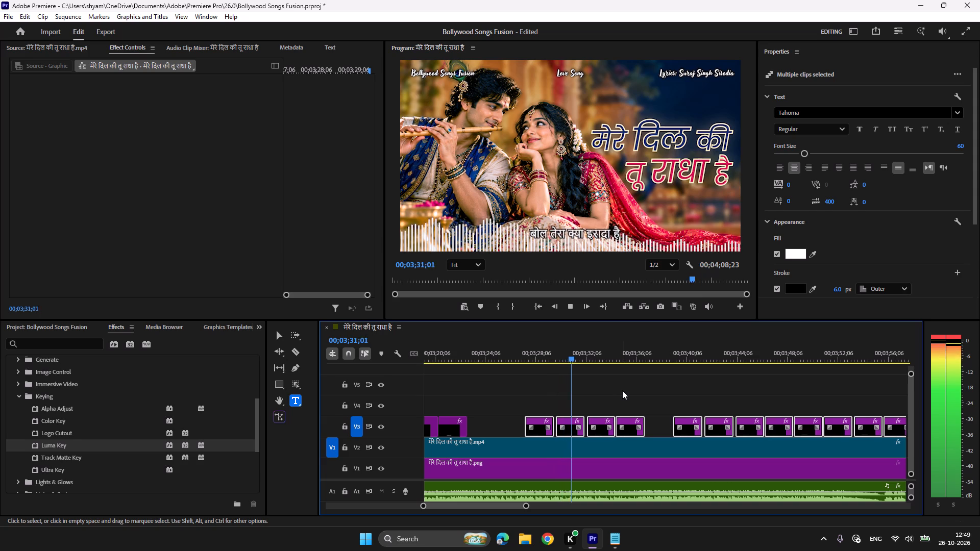
key(space)
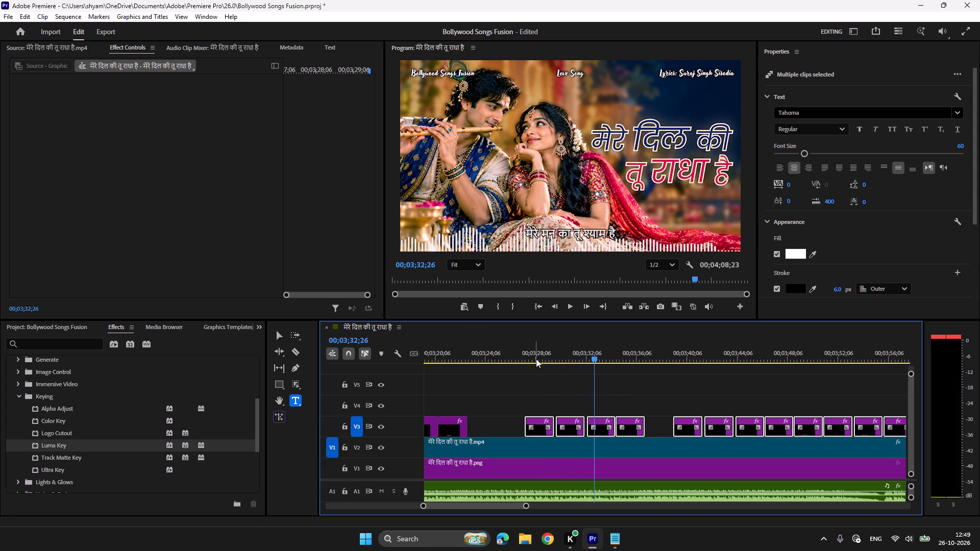
Listen for the end of the refrain's first line and move the बोल तेरा क्या इरादा है clip to 00;03;29;18.
click(540, 355)
drag(527, 506, 490, 503)
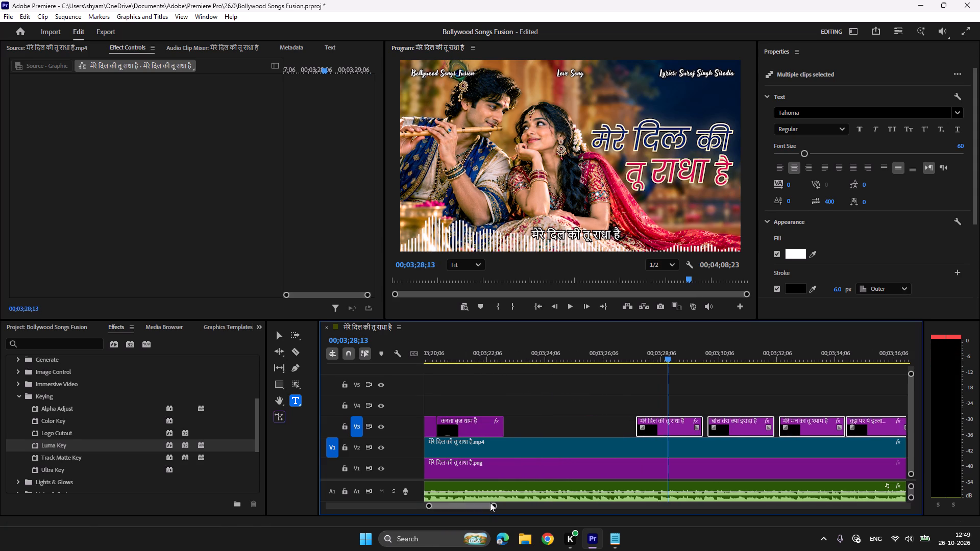
drag(490, 503, 489, 504)
scroll(568, 392, down, 4)
click(556, 392)
key(space)
click(580, 356)
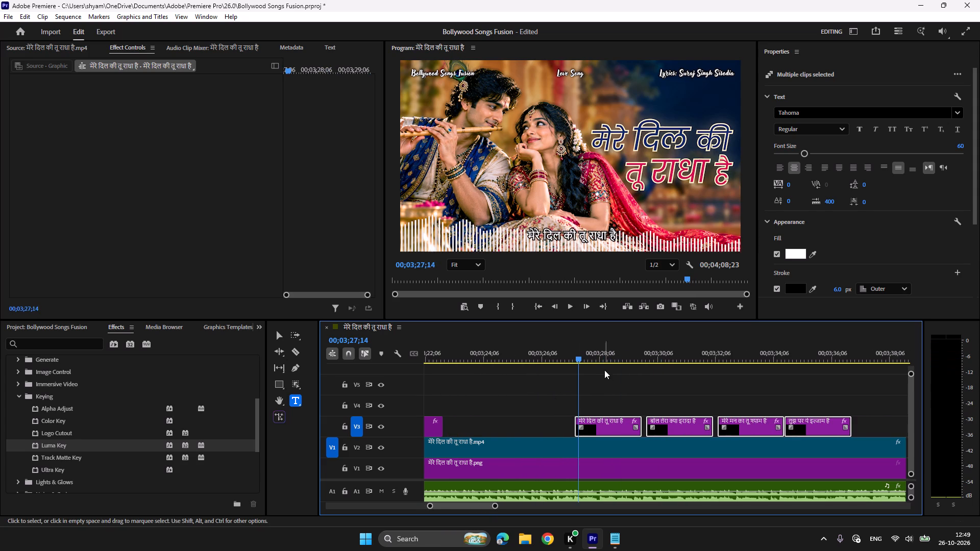
click(611, 373)
key(space)
scroll(623, 379, down, 5)
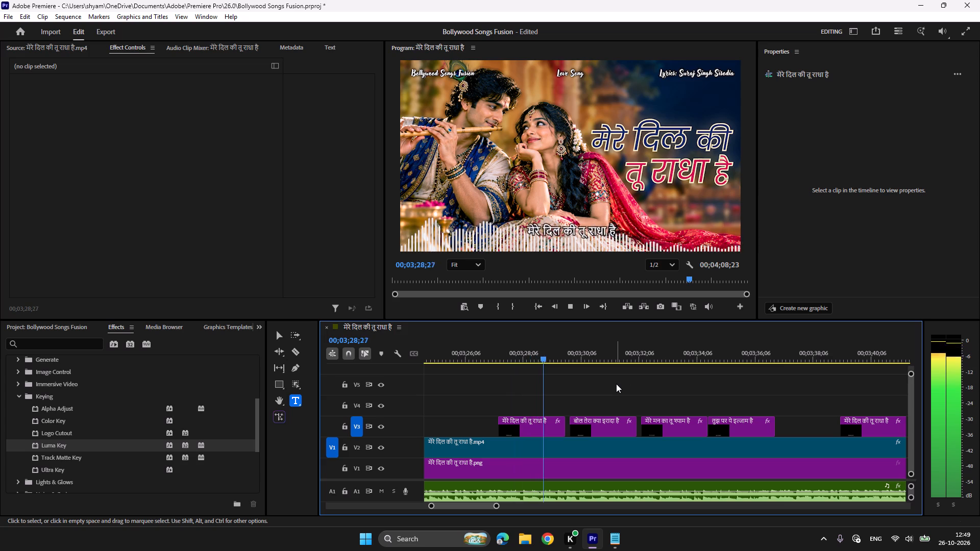
key(space)
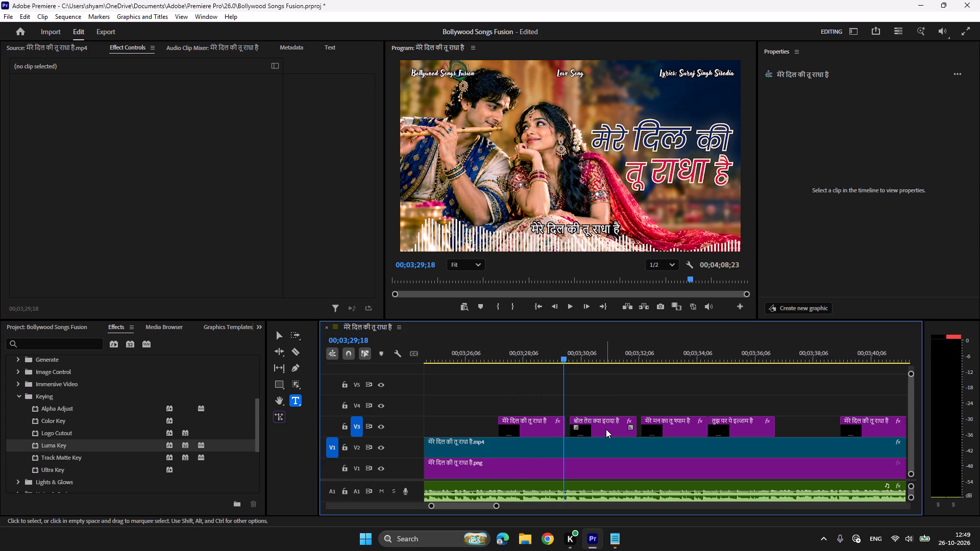
drag(606, 429, 600, 429)
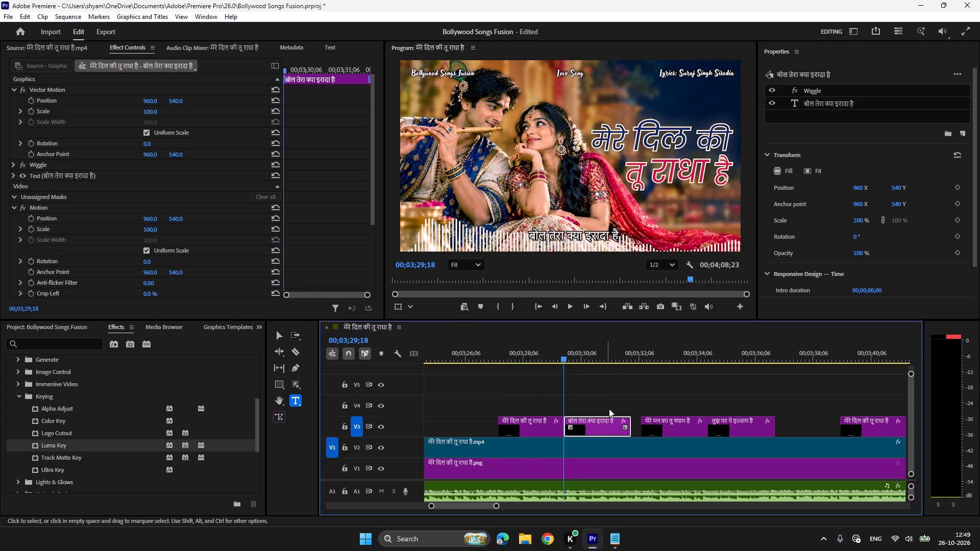
Move the मेरे मन का तू श्याम है clip earlier so it directly follows the बोल तेरा क्या इरादा है clip.
key(space)
scroll(658, 392, down, 1)
click(653, 431)
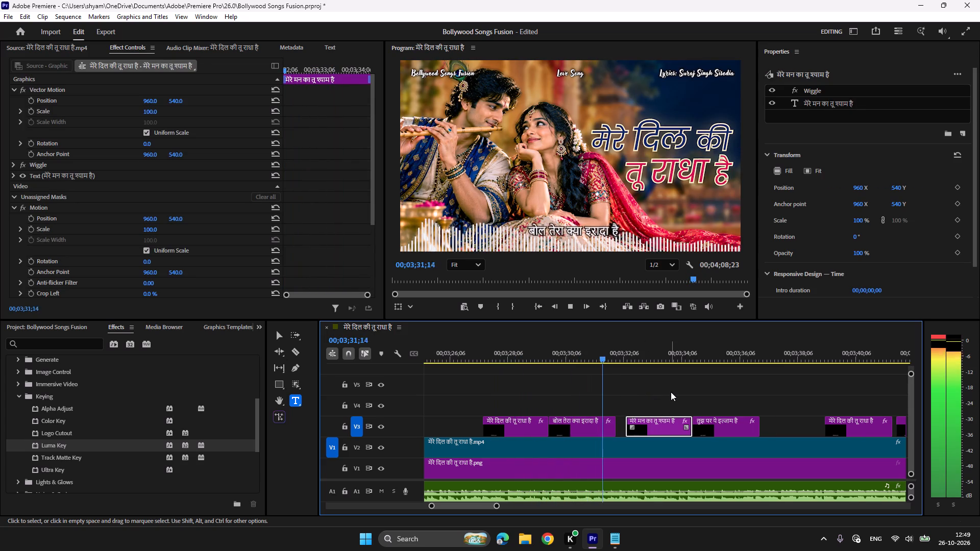
key(space)
drag(659, 427, 654, 427)
Listen to the मेरे मन का तू श्याम है line and move the तुझ पर ये इल्जाम है clip to 00;03;34;08.
key(space)
scroll(670, 392, down, 6)
click(644, 430)
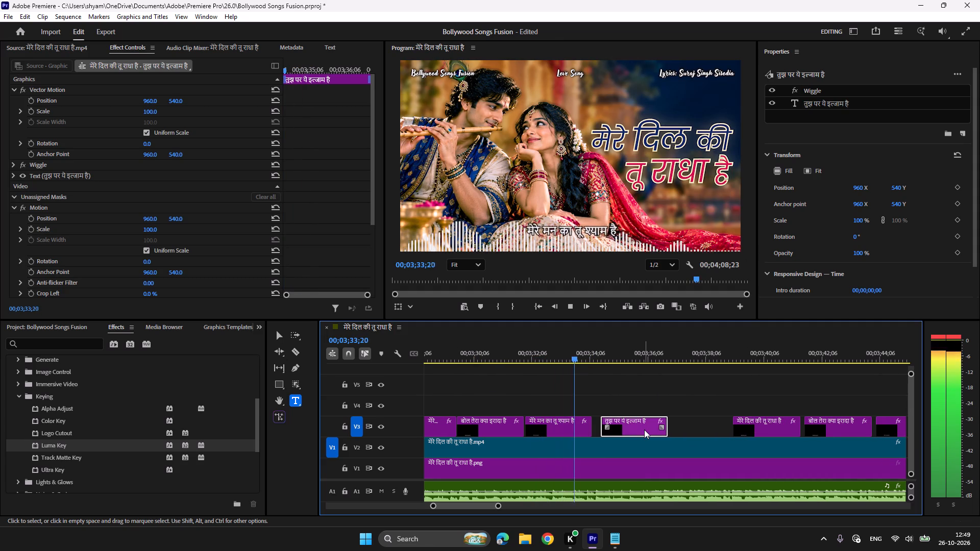
key(space)
drag(644, 427, 640, 427)
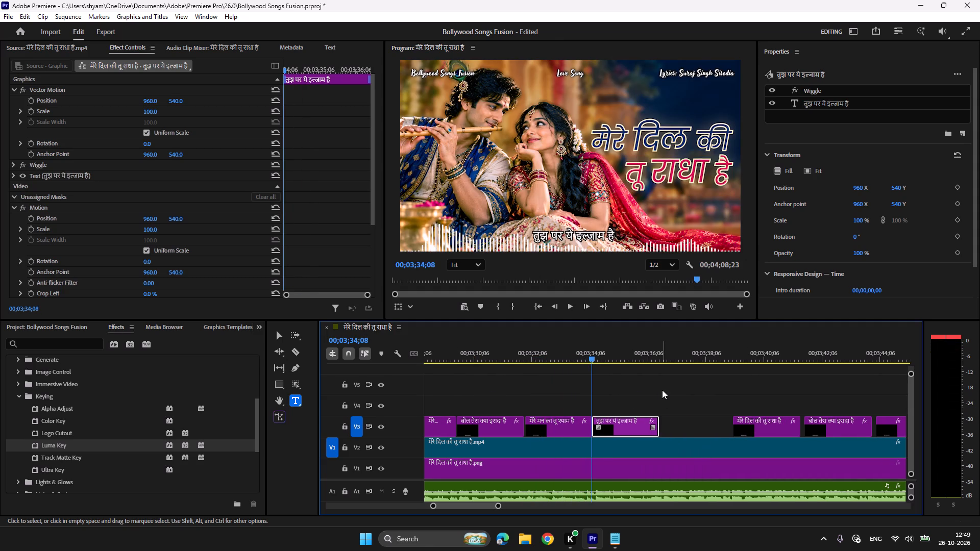
Listen for the end of the तुझ पर ये इल्जाम है line and move the remaining eight clips together to start at 00;03;36;21.
key(space)
scroll(662, 390, down, 8)
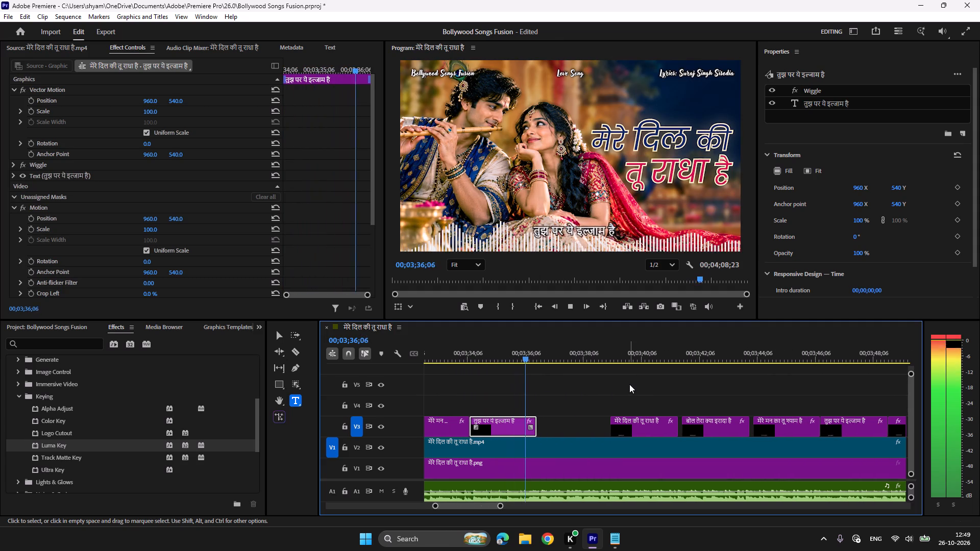
key(space)
click(532, 349)
key(space)
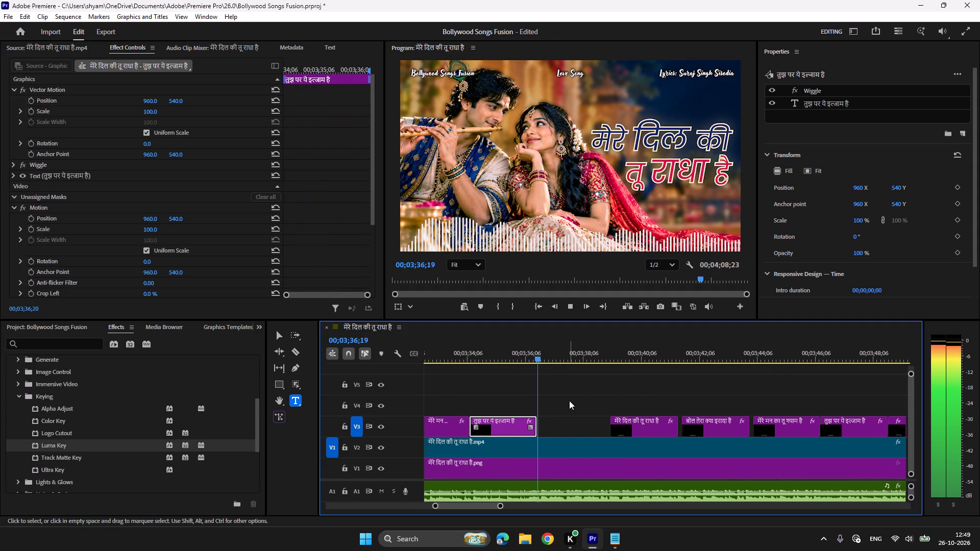
key(space)
drag(500, 509, 543, 513)
scroll(615, 450, down, 5)
drag(866, 432, 810, 407)
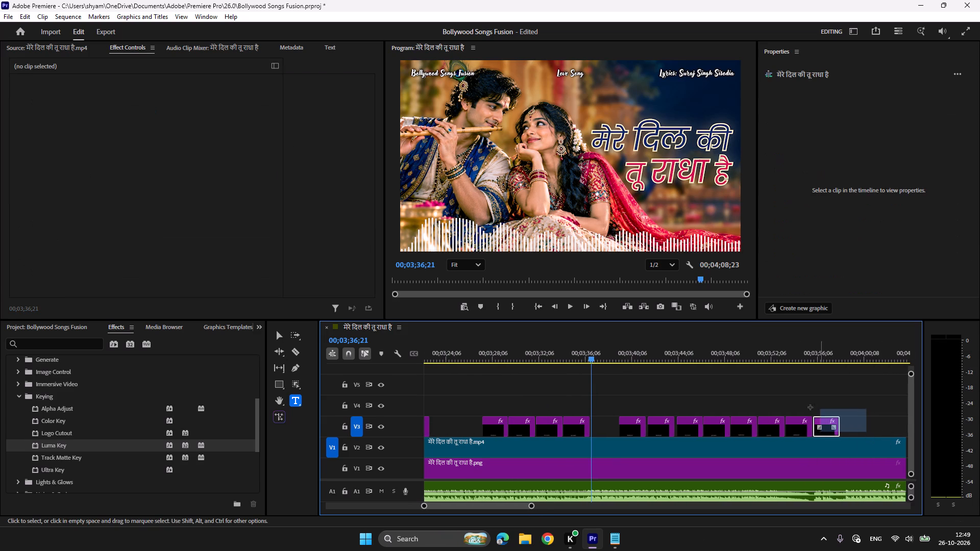
drag(810, 407, 643, 403)
drag(632, 423, 617, 422)
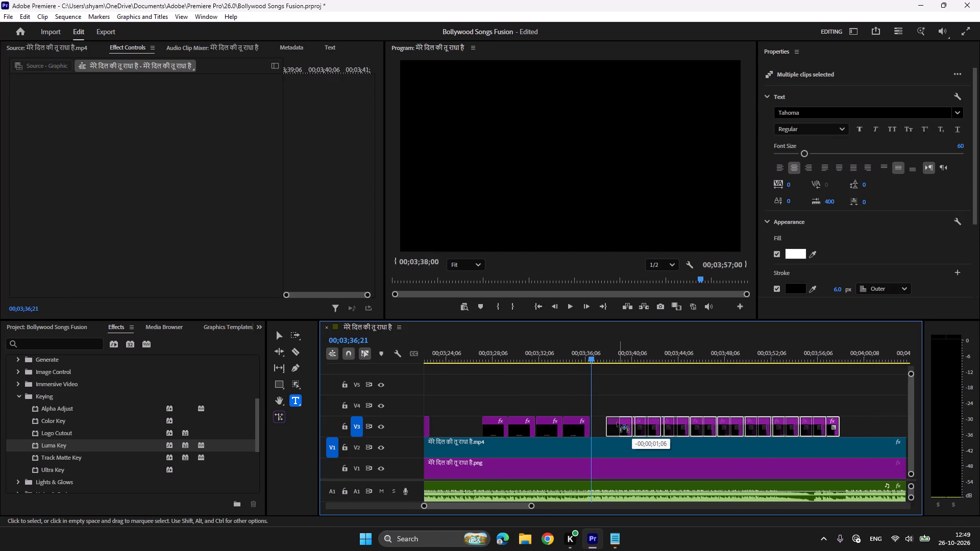
drag(617, 422, 609, 422)
Listen for the end of the मेरे दिल की तू राधा है line and move the next बोल तेरा क्या इरादा है clip to 00;03;39;02.
key(space)
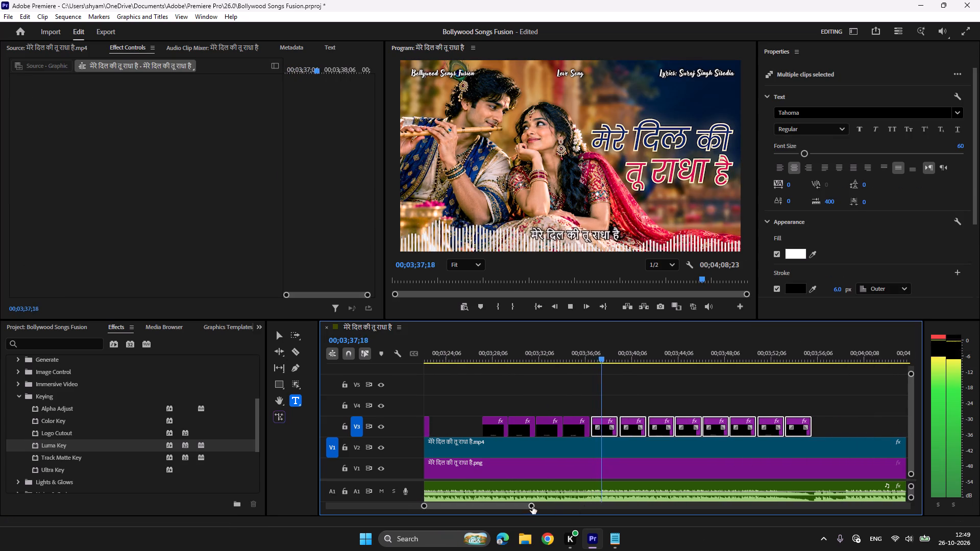
drag(533, 507, 508, 510)
scroll(559, 400, down, 5)
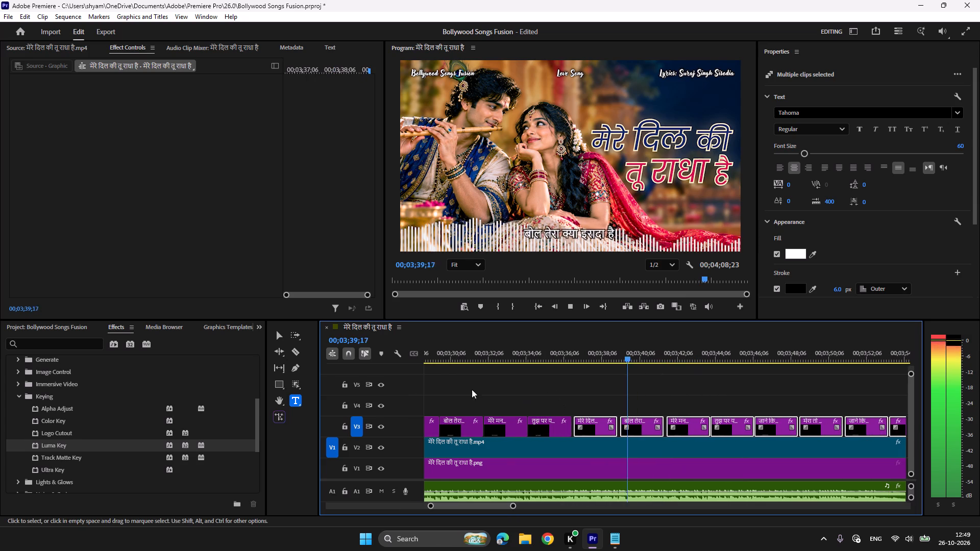
key(space)
click(567, 353)
click(614, 388)
key(space)
scroll(695, 388, down, 3)
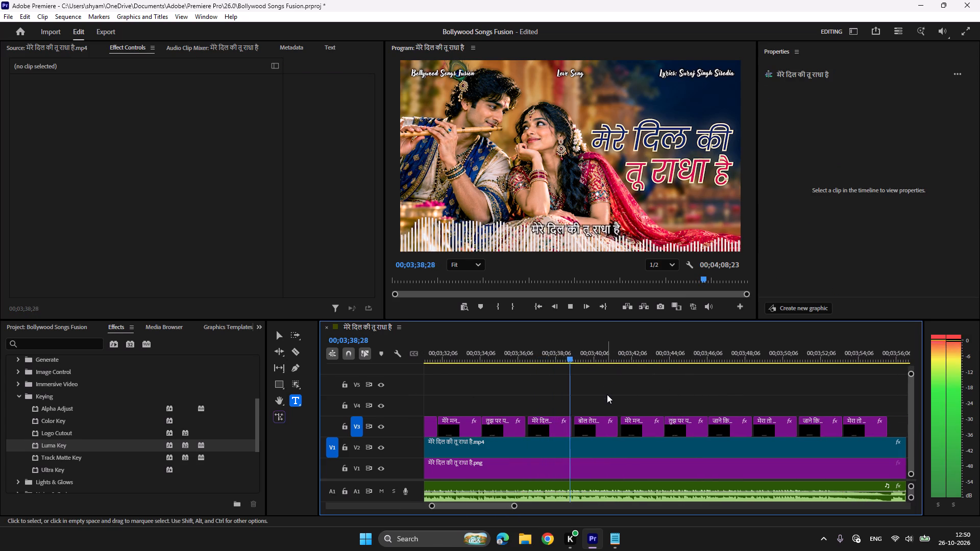
key(space)
click(596, 432)
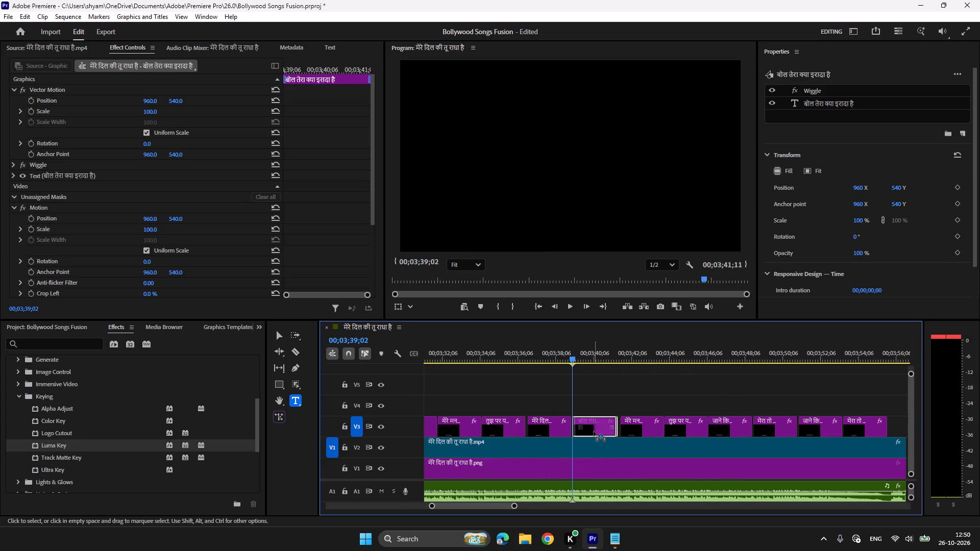
Listen to the बोल तेरा क्या इरादा है line and move the following मेरे मन का तू श्याम है clip to 00;03;41;16.
key(space)
click(643, 425)
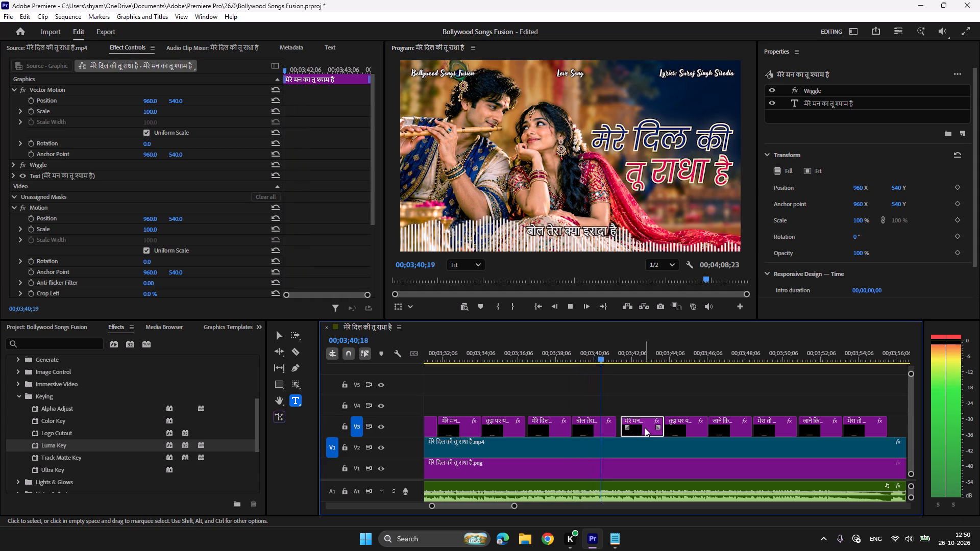
key(space)
key(space)
key(space)
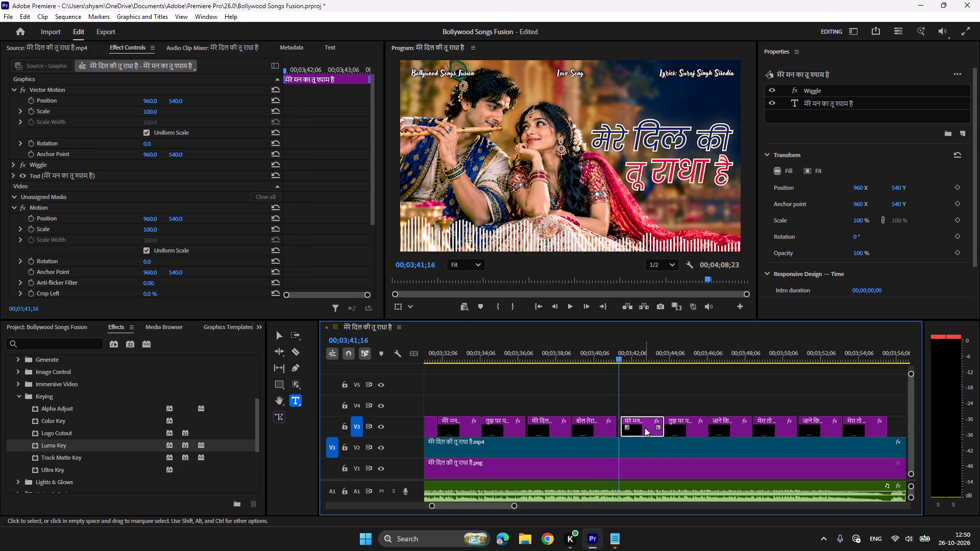
click(645, 428)
click(605, 356)
key(space)
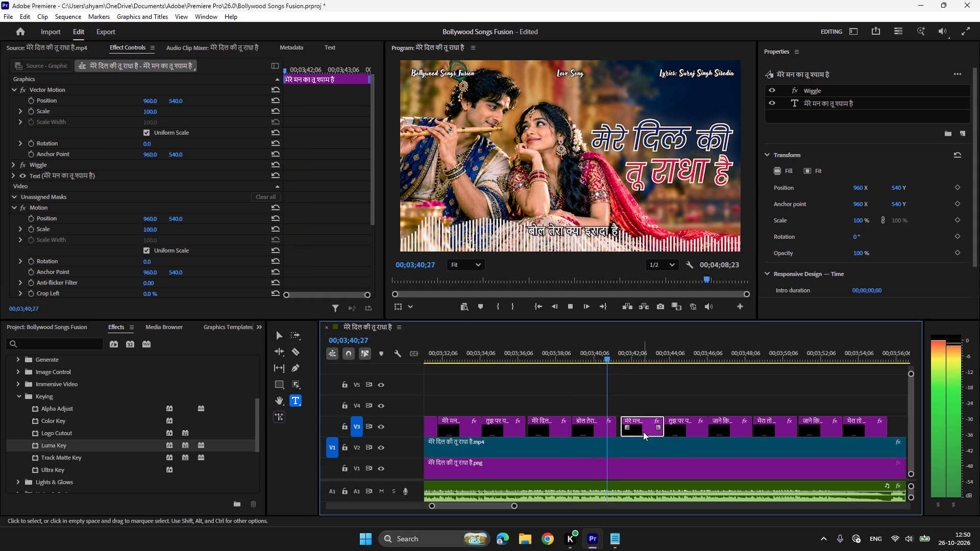
key(space)
click(643, 432)
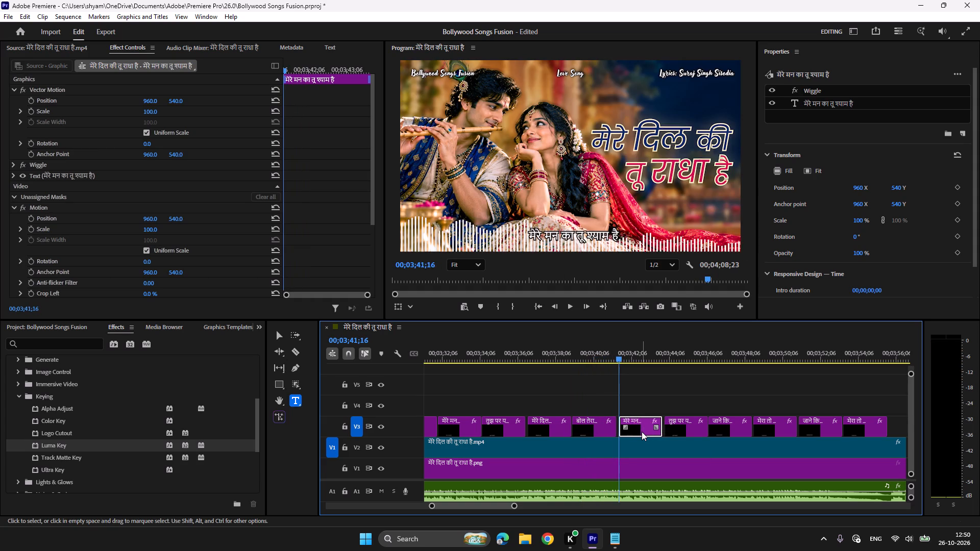
Listen to the मेरे मन का तू श्याम है line and move the following तुझ पर ये इल्जाम है clip to 00;03;43;23.
key(space)
scroll(642, 432, down, 2)
scroll(642, 432, up, 1)
click(666, 429)
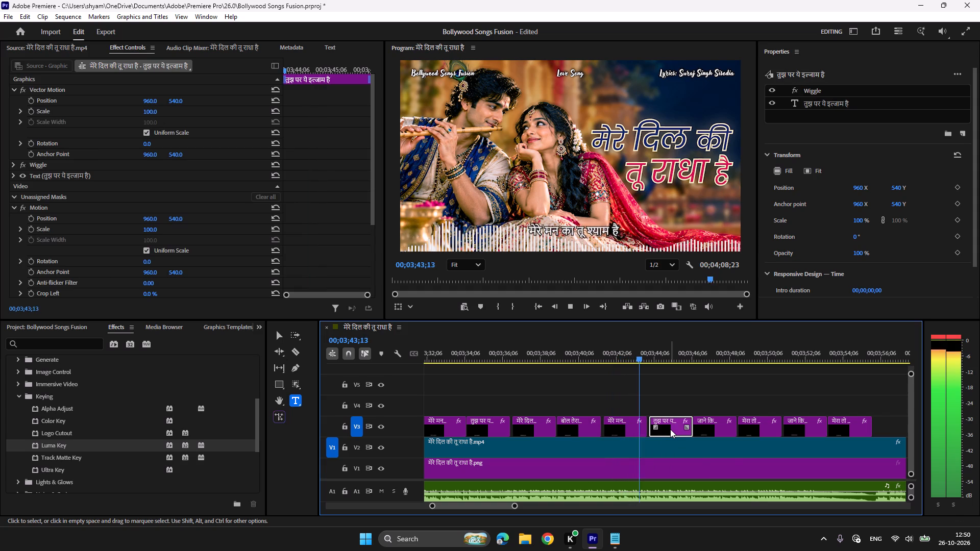
key(space)
click(670, 429)
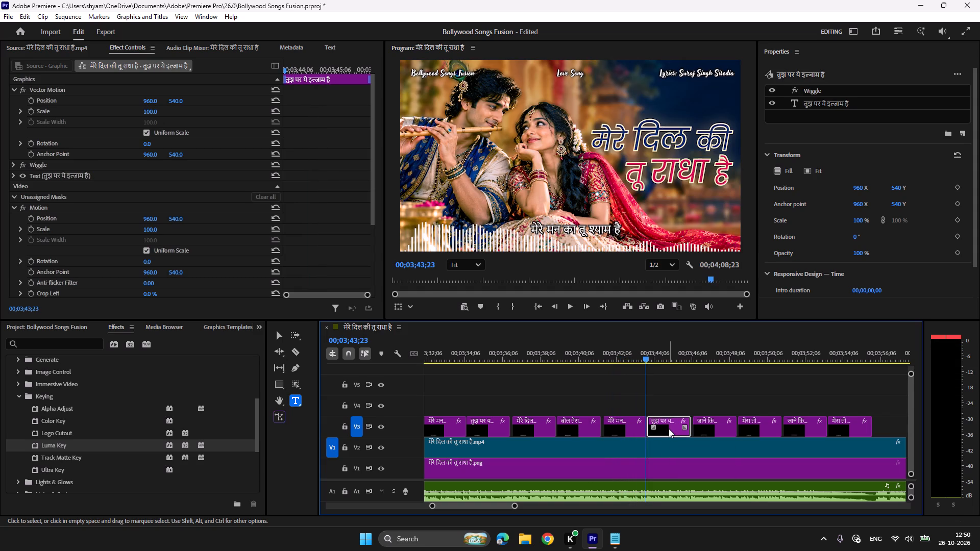
click(669, 429)
Listen for the end of the तुझ पर ये इल्जाम है line and move the first जाने कितनी हैं राधा तेरी clip to 00;03;46;04.
key(space)
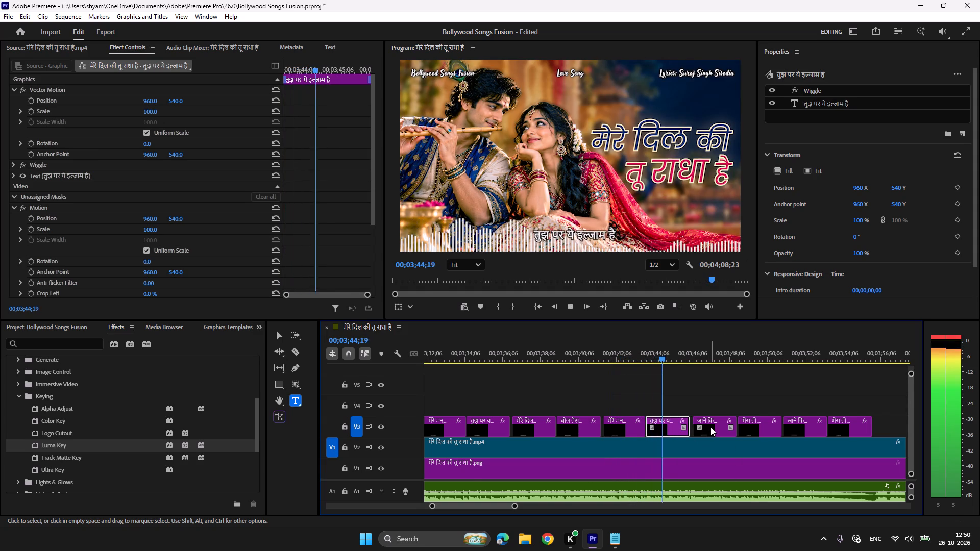
scroll(710, 427, down, 3)
click(674, 430)
key(space)
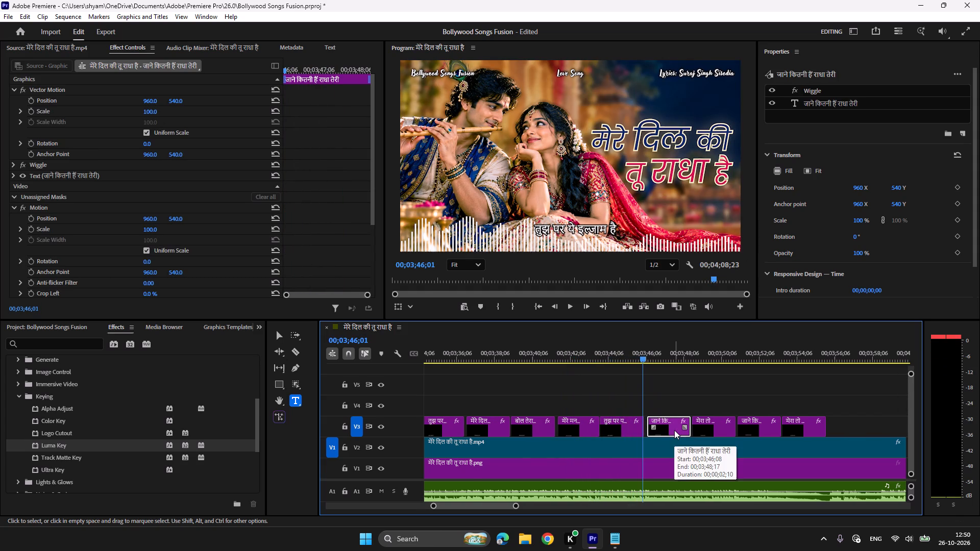
key(space)
key(space)
click(636, 358)
key(space)
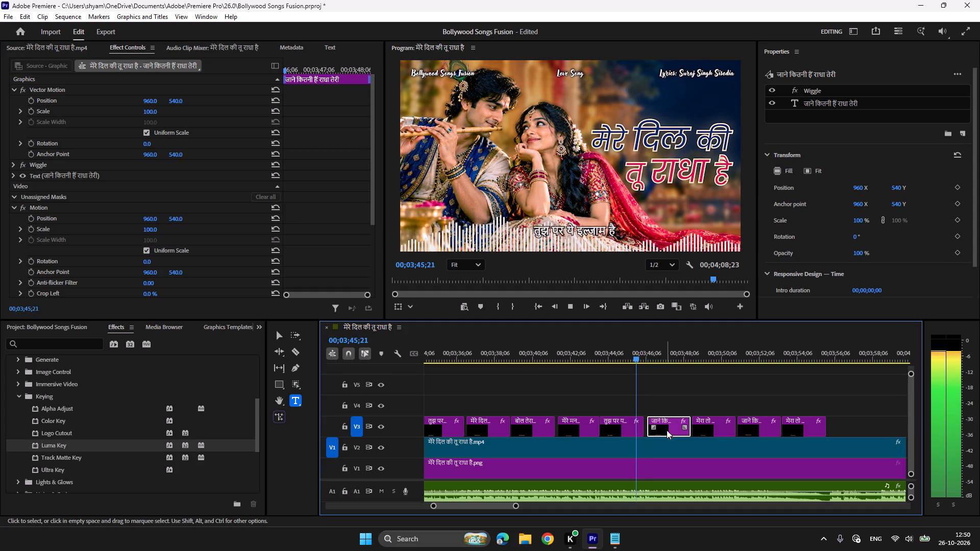
key(space)
click(636, 357)
key(space)
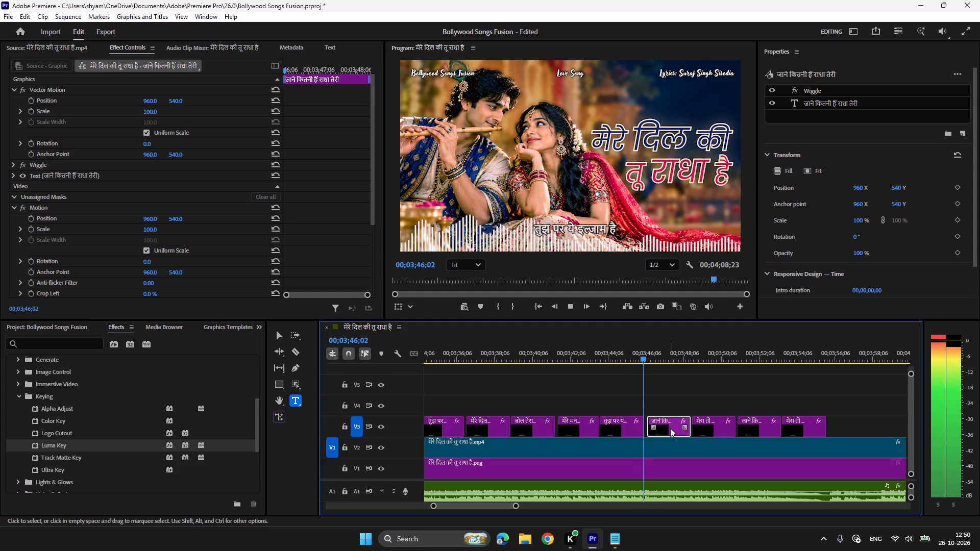
key(space)
click(670, 428)
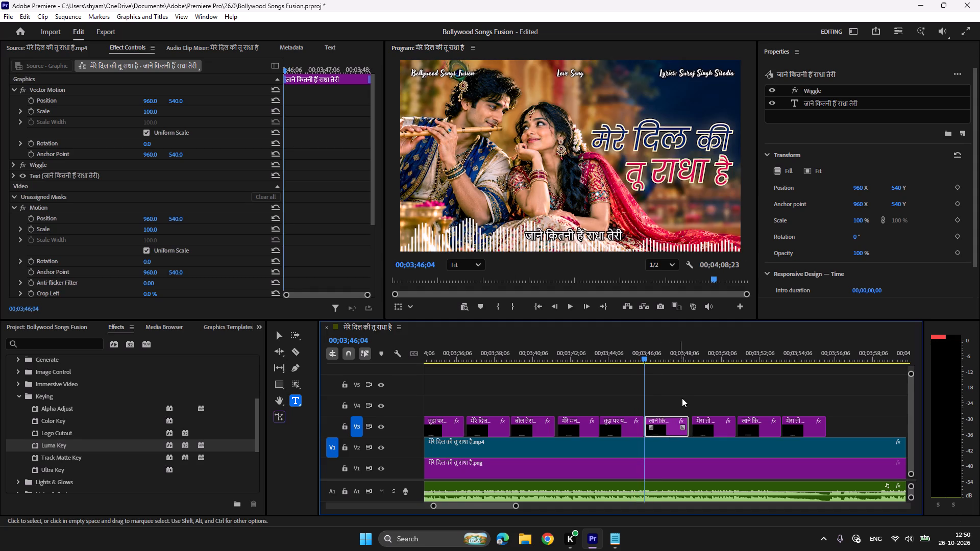
Listen for the end of the जाने कितनी हैं राधा तेरी line and move the following मेरा तो बस नाम है clip to about 00;03;48;14.
key(space)
click(711, 429)
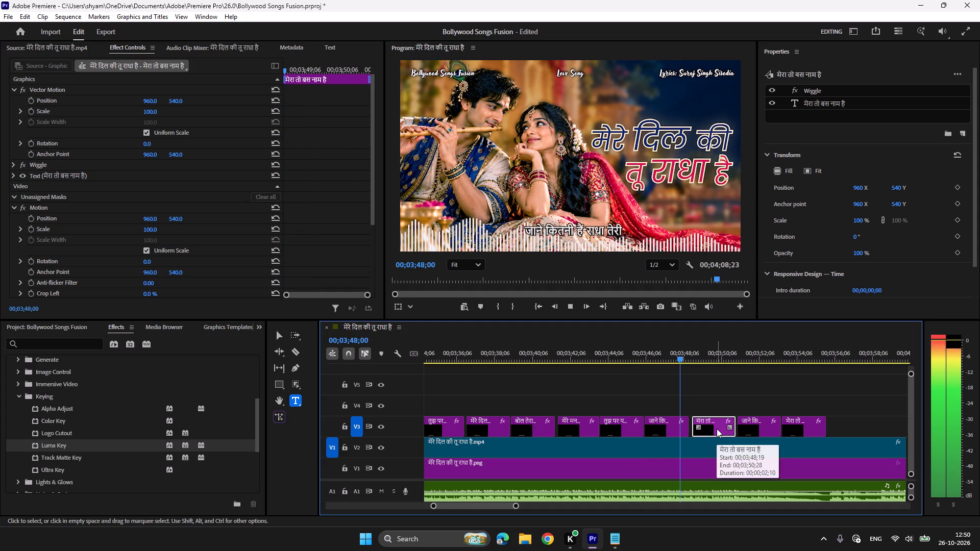
key(space)
key(space)
key(space)
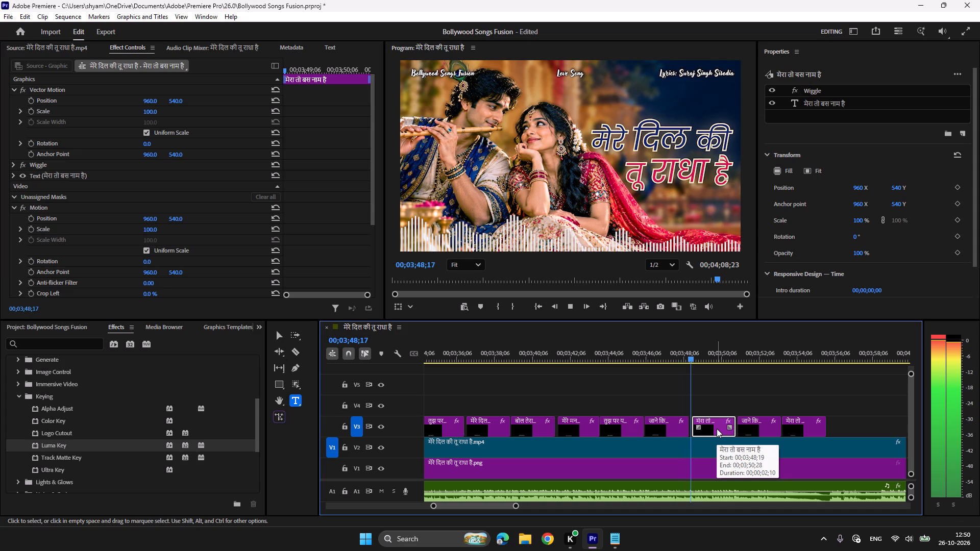
key(space)
key(space)
click(689, 348)
key(space)
key(space)
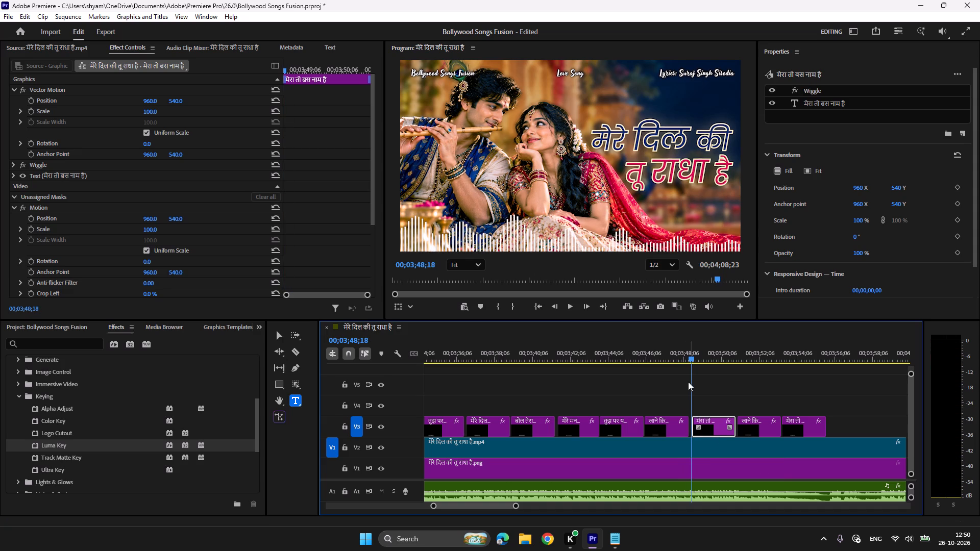
click(679, 356)
key(space)
key(space)
click(715, 428)
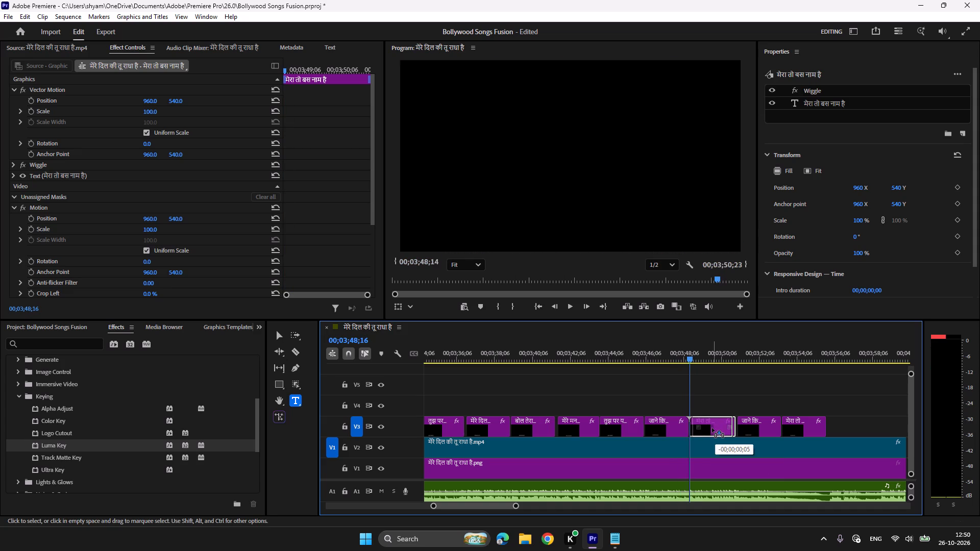
Listen to the मेरा तो बस नाम है line and move the second जाने कितनी हैं राधा तेरी clip to 00;03;50;24.
key(space)
click(751, 430)
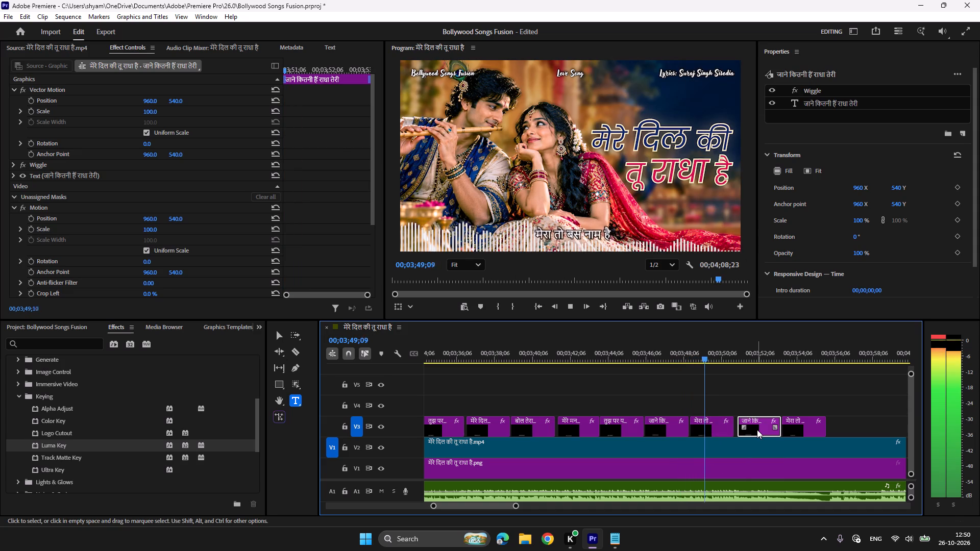
key(space)
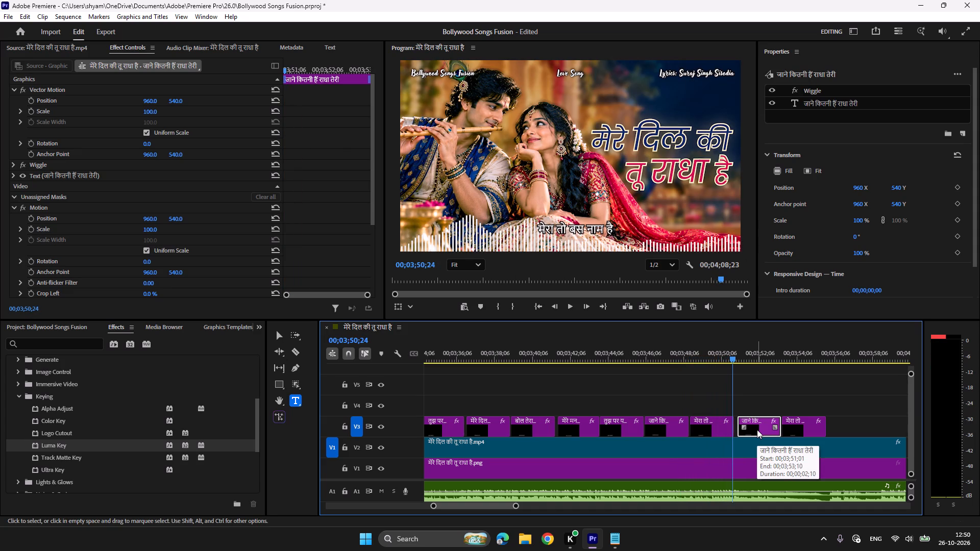
click(757, 430)
Listen for the closing line's start and move the last मेरा तो बस नाम है clip to 00;03;56;05.
key(space)
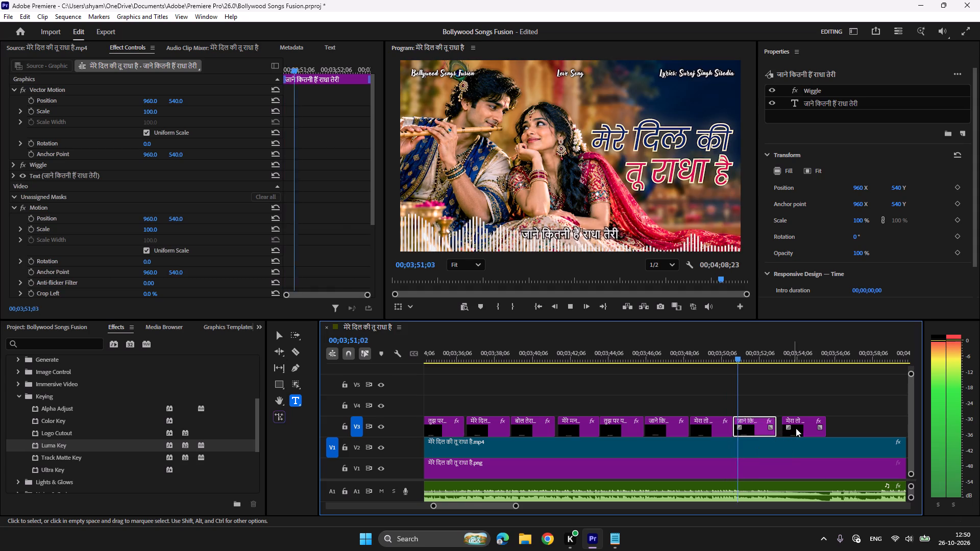
click(800, 428)
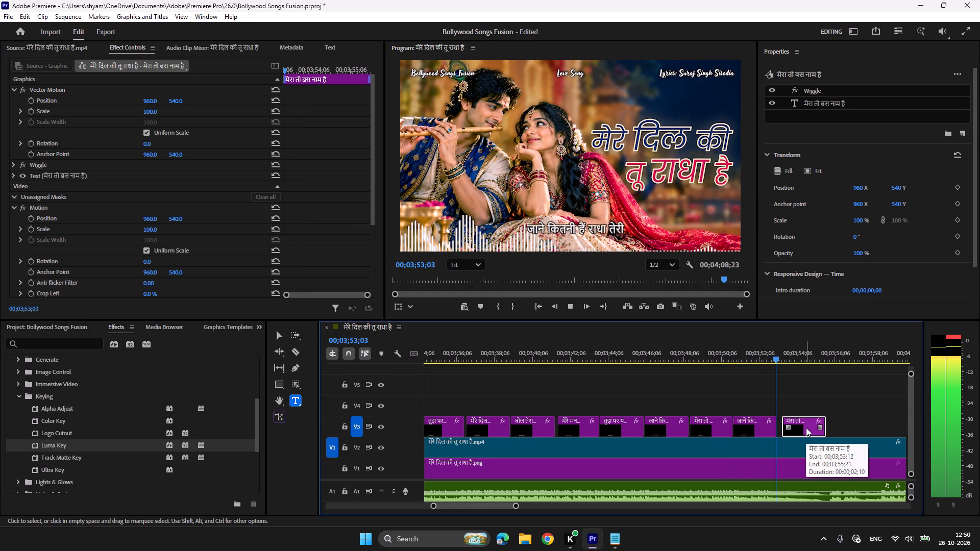
key(space)
key(space)
scroll(806, 428, down, 3)
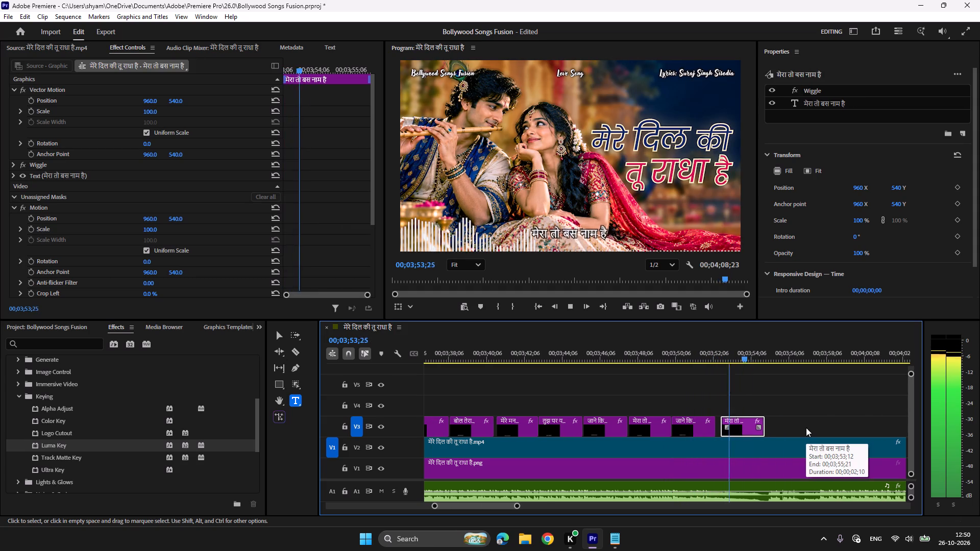
scroll(806, 428, down, 6)
key(space)
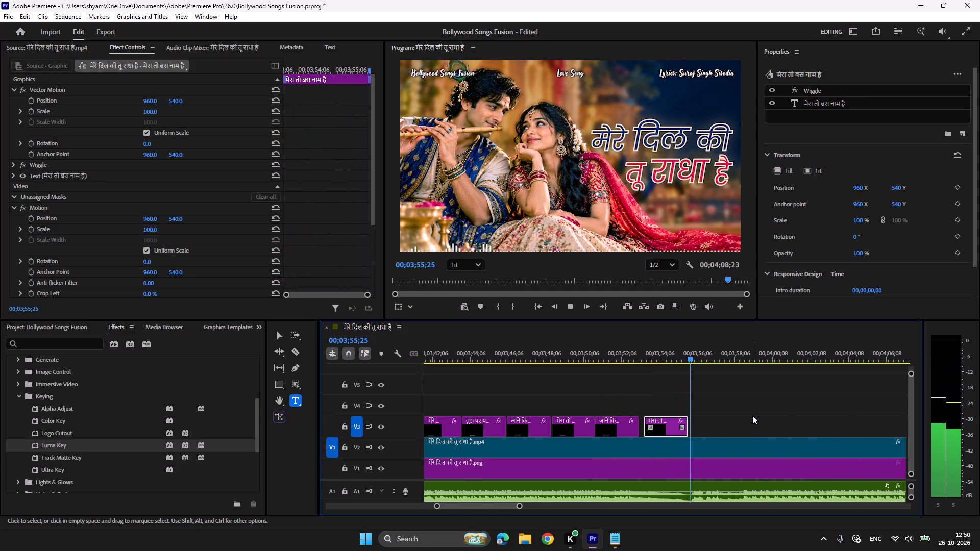
key(space)
key(space)
drag(664, 425, 706, 424)
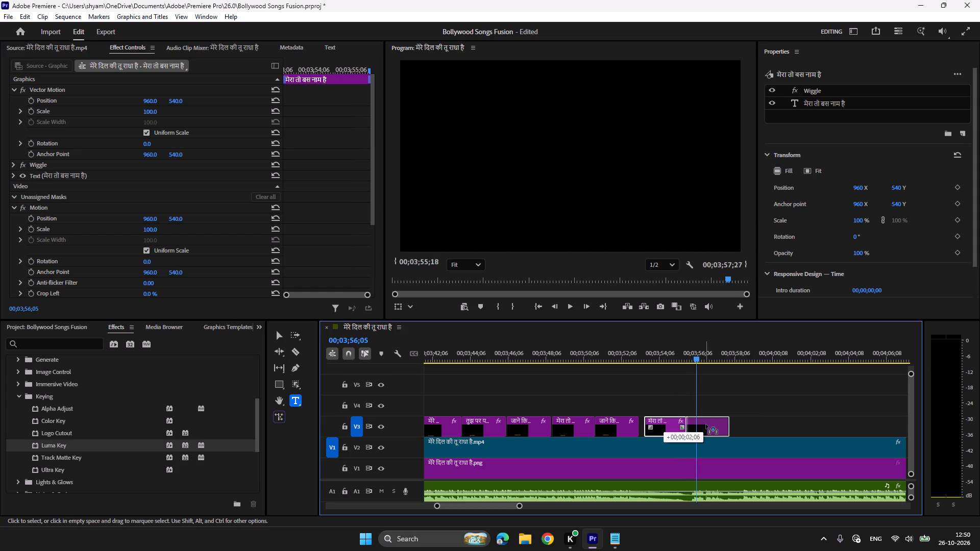
drag(706, 424, 710, 424)
Listen to the closing line and extend the last मेरा तो बस नाम है clip's end to about 00;03;59;20.
key(space)
scroll(774, 421, down, 6)
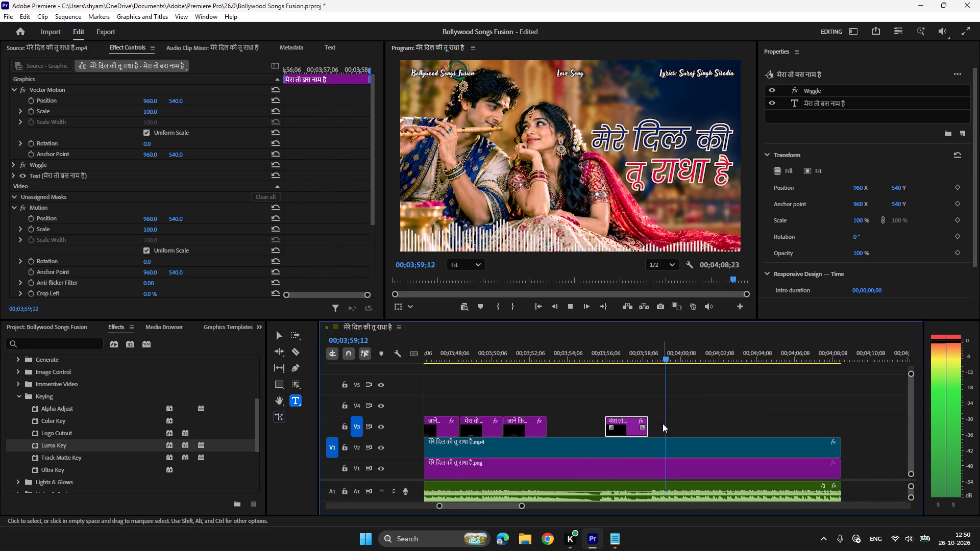
key(space)
drag(649, 421, 672, 422)
Play through the outro and apply a Cross Dissolve to the end of the last मेरा तो बस नाम है title clip.
key(space)
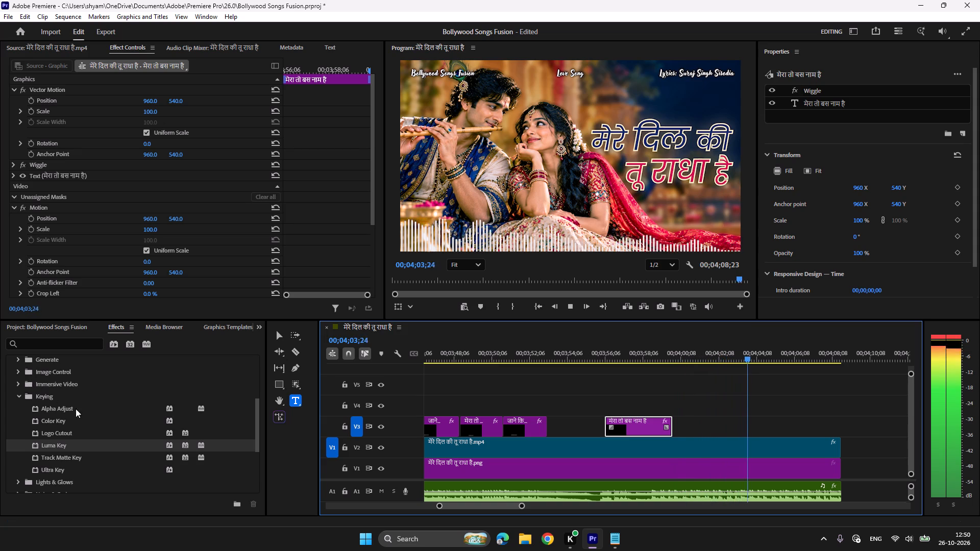
scroll(81, 415, down, 10)
scroll(21, 448, down, 3)
click(15, 475)
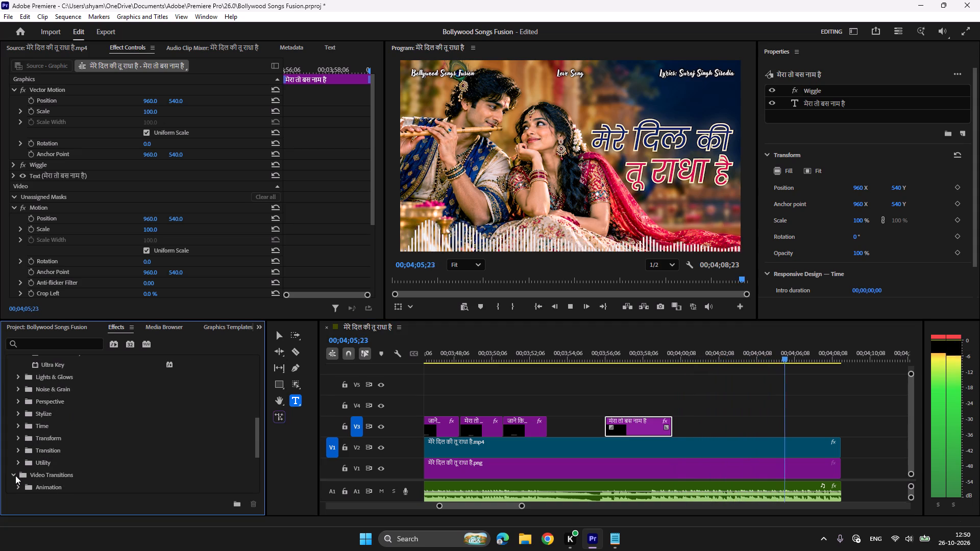
scroll(45, 469, down, 5)
click(20, 448)
scroll(20, 448, down, 5)
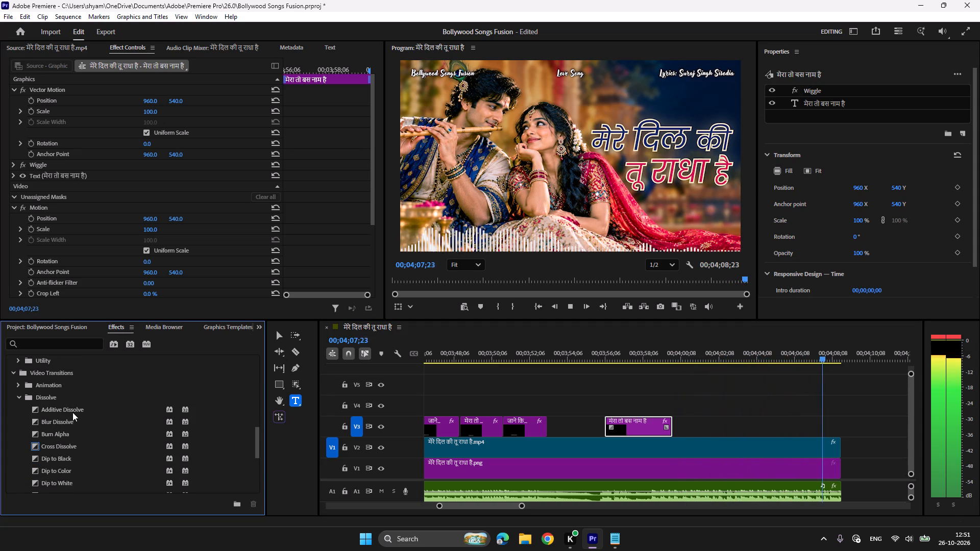
drag(59, 445, 557, 430)
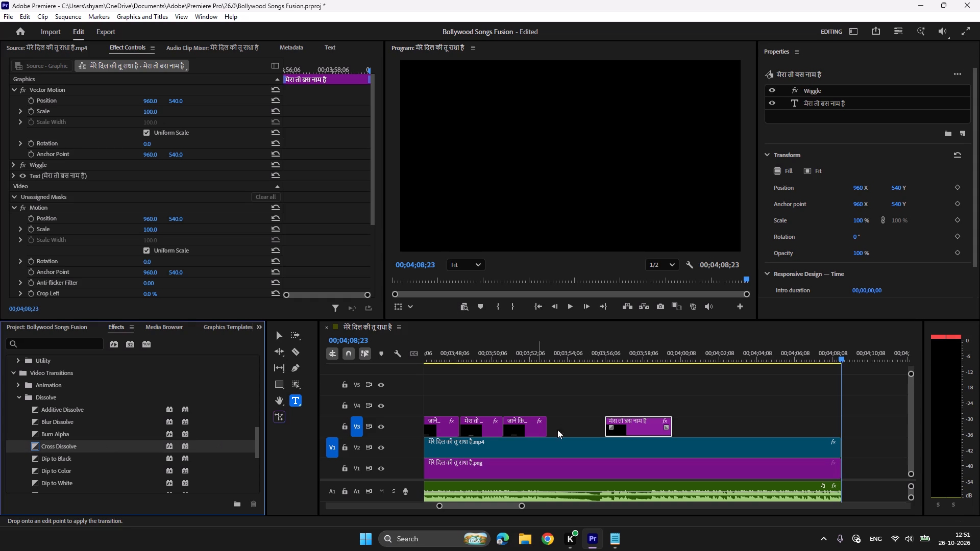
drag(557, 430, 669, 429)
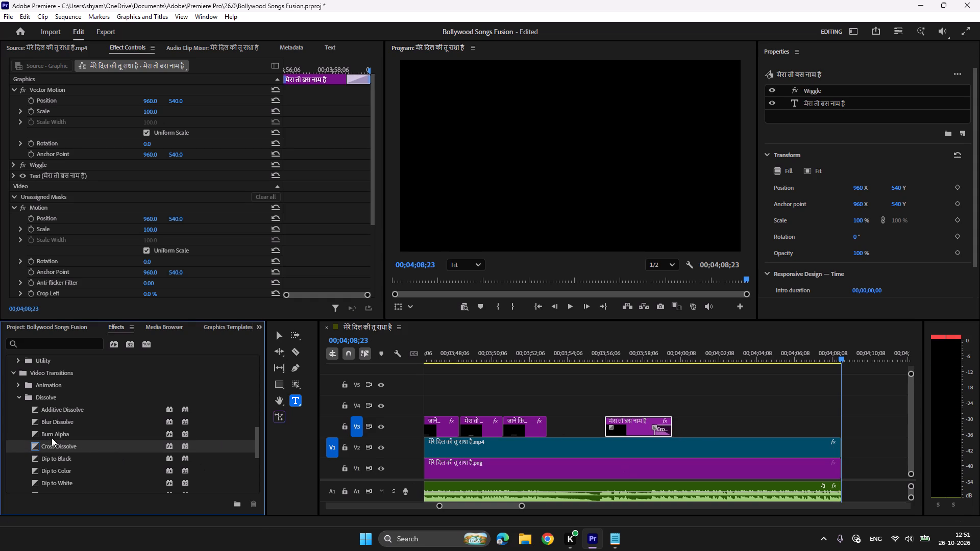
Apply a Cross Dissolve to the ends of the मेरे दिल की तू राधा है.mp4 clip on V2 and the .png clip on V1.
drag(55, 442, 835, 449)
drag(53, 445, 822, 475)
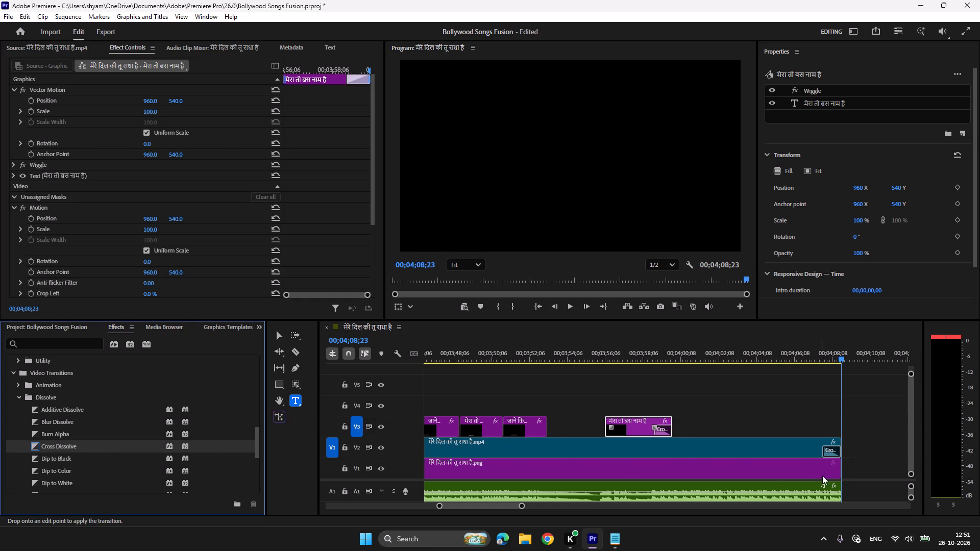
drag(822, 475, 837, 473)
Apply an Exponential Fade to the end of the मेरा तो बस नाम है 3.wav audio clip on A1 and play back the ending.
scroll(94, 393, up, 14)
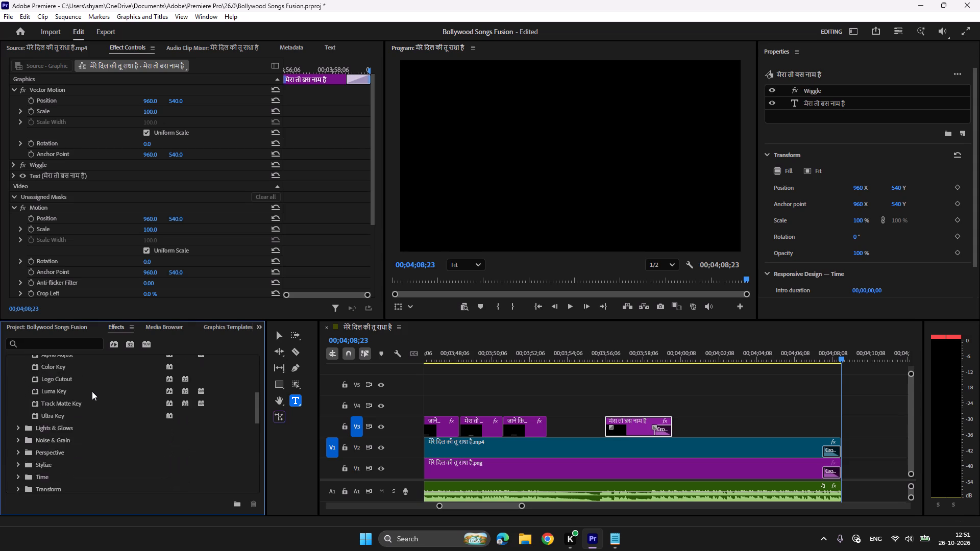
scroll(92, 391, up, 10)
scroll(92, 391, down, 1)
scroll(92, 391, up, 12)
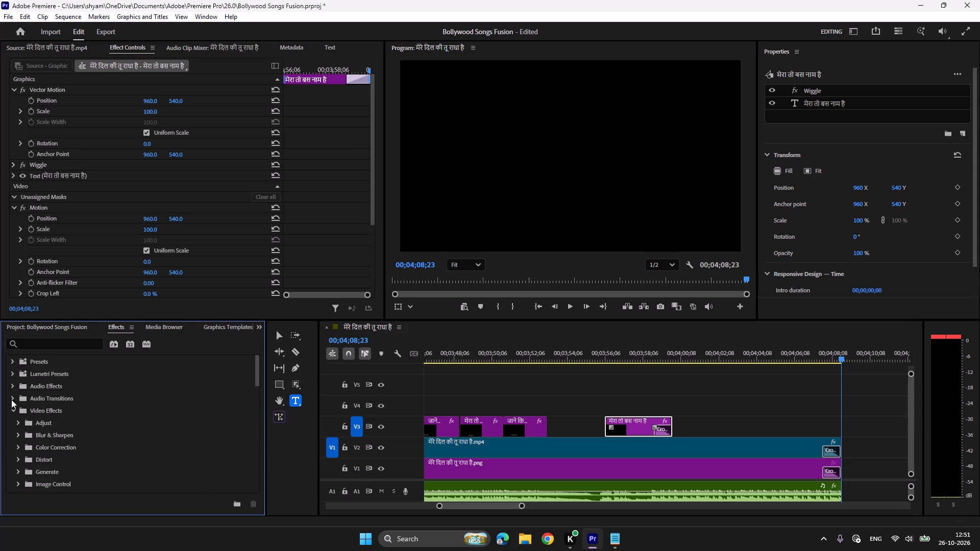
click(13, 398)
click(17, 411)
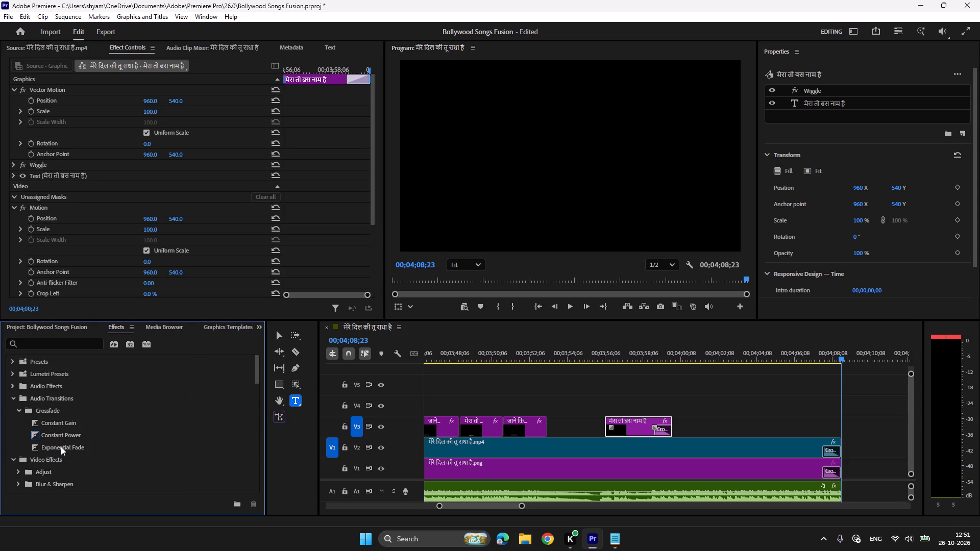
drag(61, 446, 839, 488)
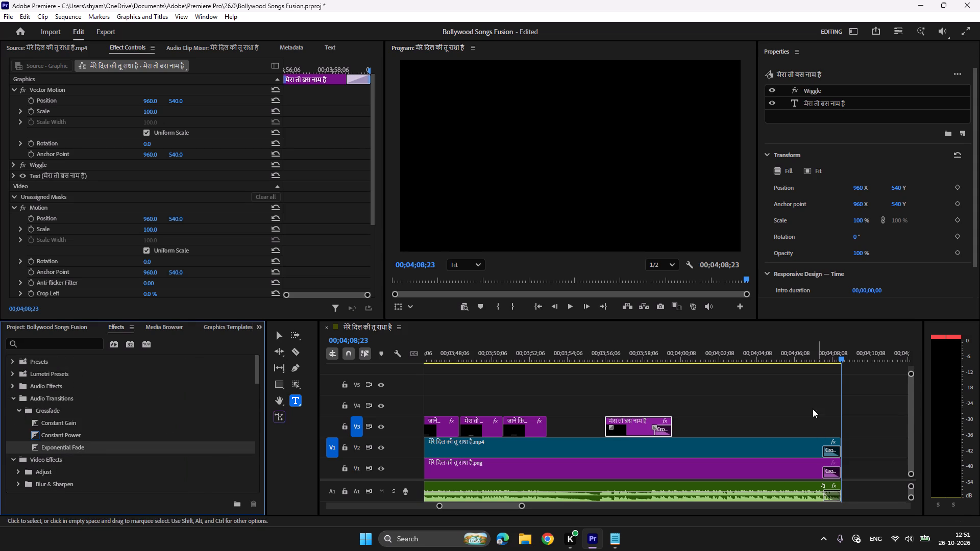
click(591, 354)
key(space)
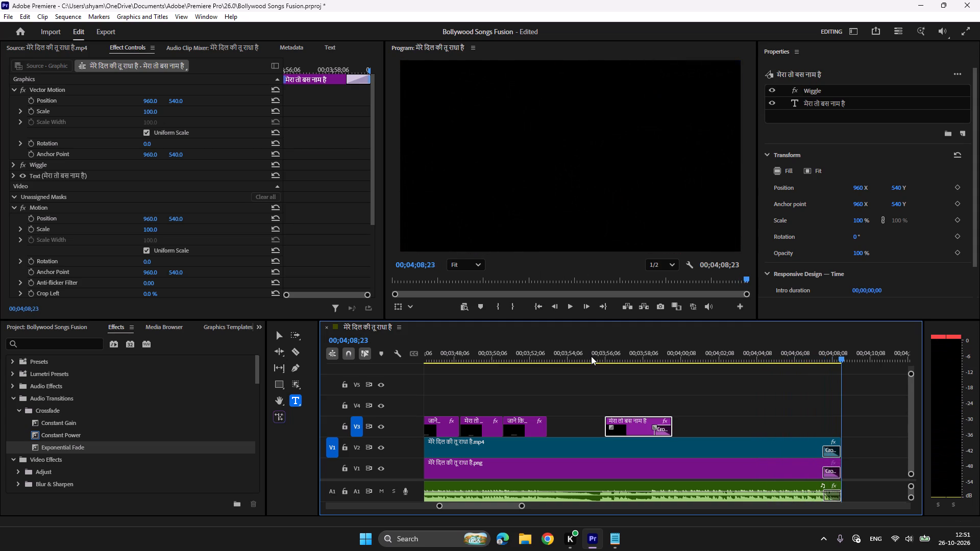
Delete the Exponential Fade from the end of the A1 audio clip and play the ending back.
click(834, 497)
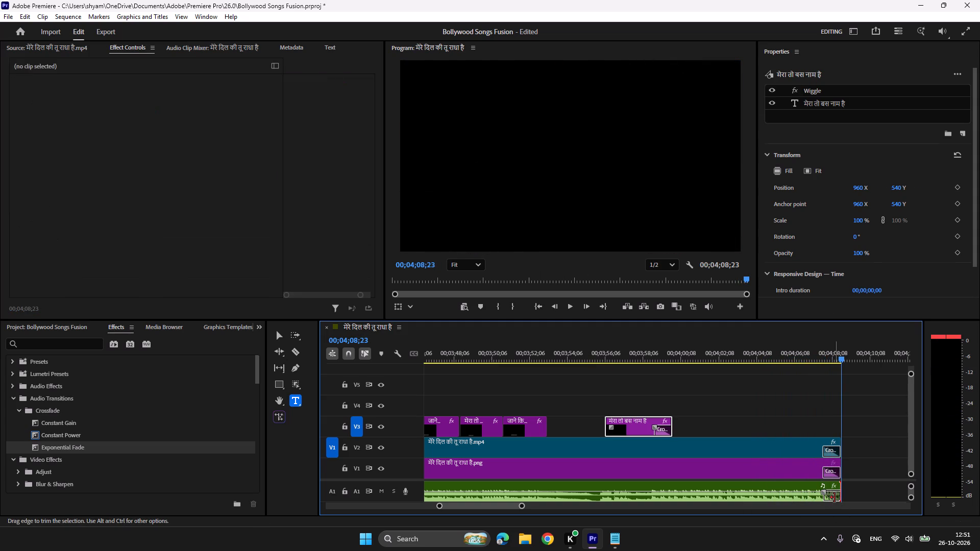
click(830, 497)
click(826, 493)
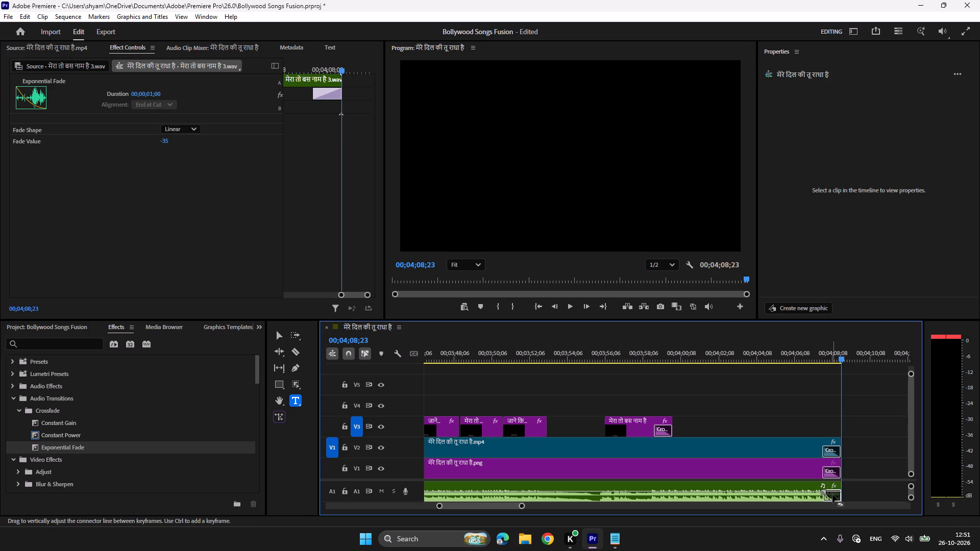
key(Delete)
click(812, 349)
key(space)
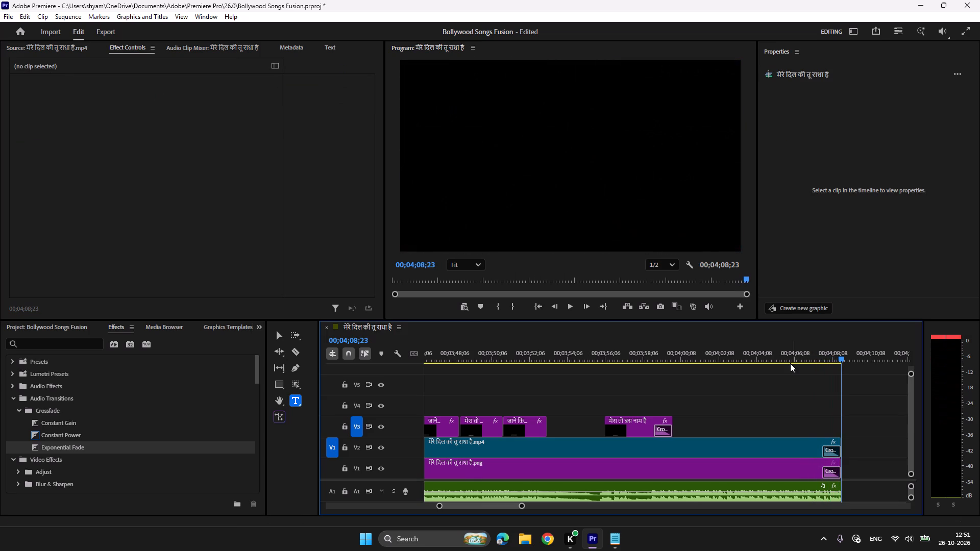
Listen to the ending and split the मेरा तो बस नाम है 3.wav clip on A1 at 00;04;08;03.
scroll(790, 363, down, 6)
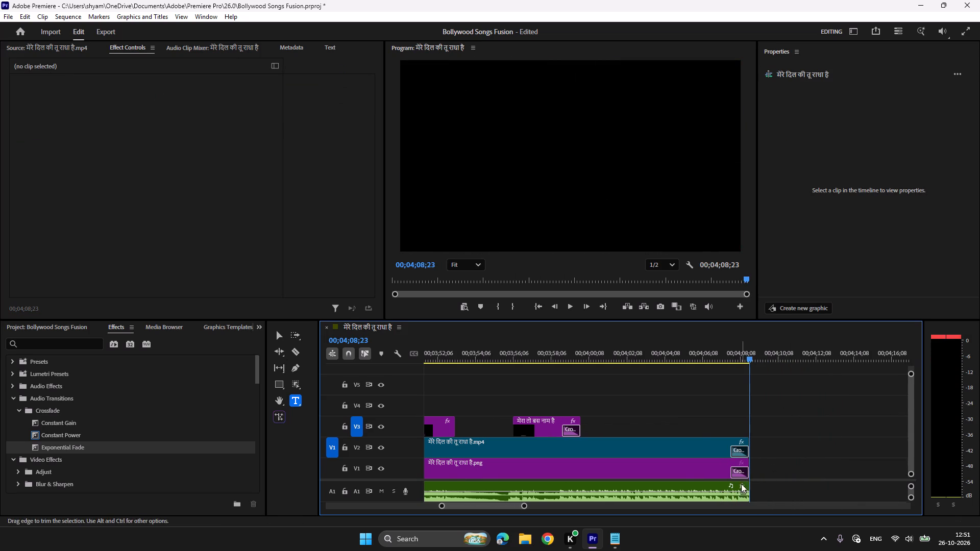
key(c)
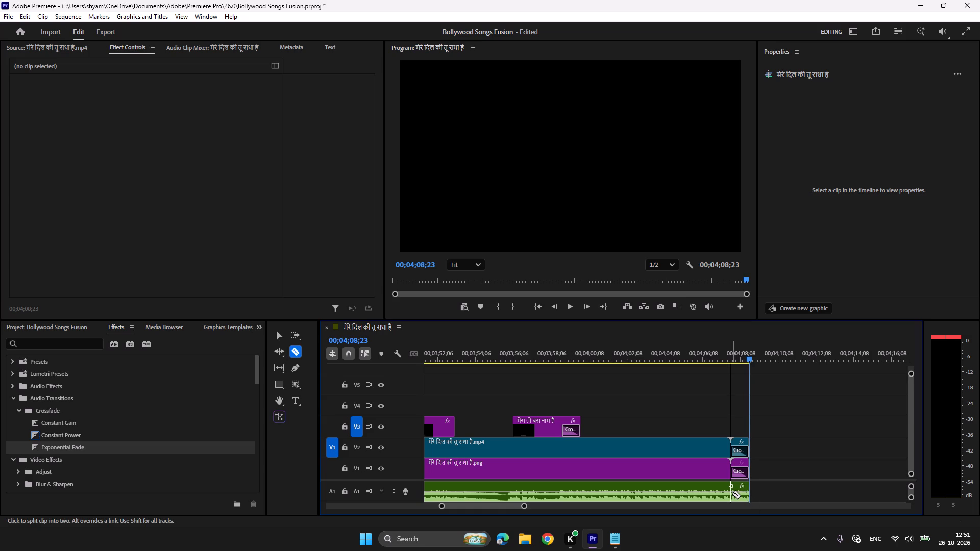
click(722, 354)
key(space)
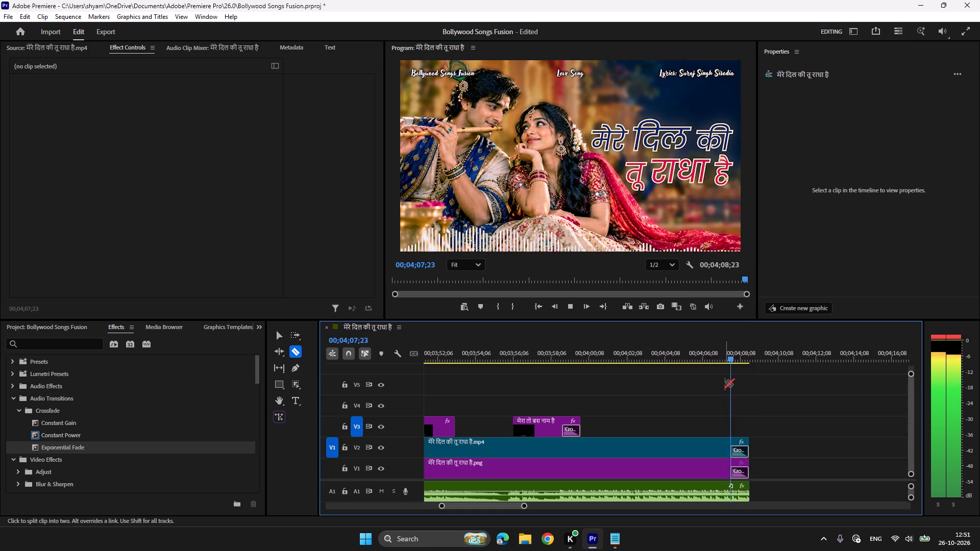
key(space)
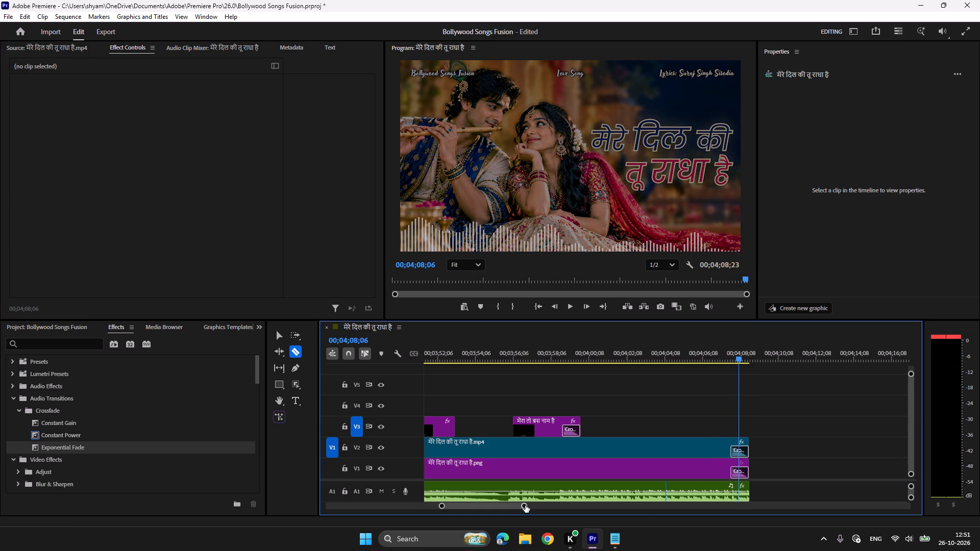
drag(525, 505, 467, 506)
click(652, 356)
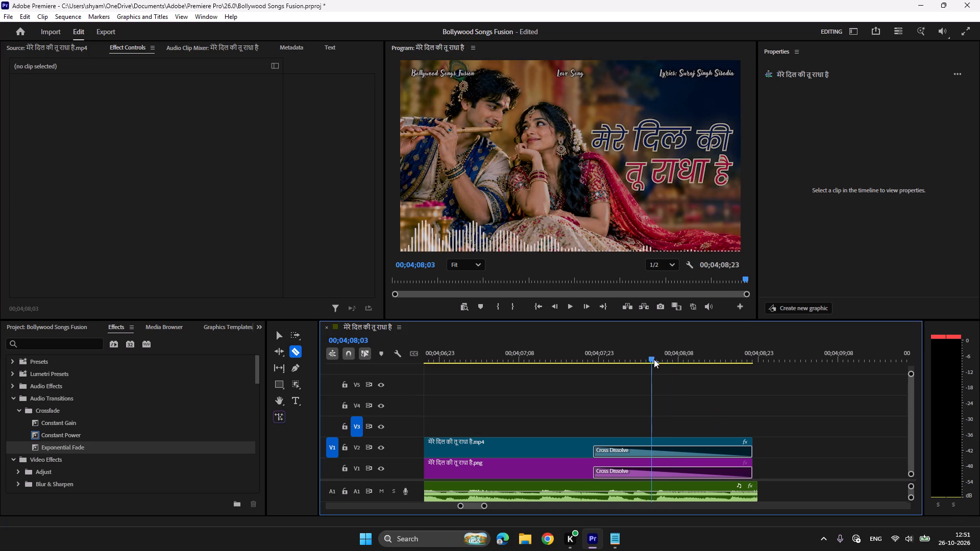
key(space)
key(space)
click(654, 359)
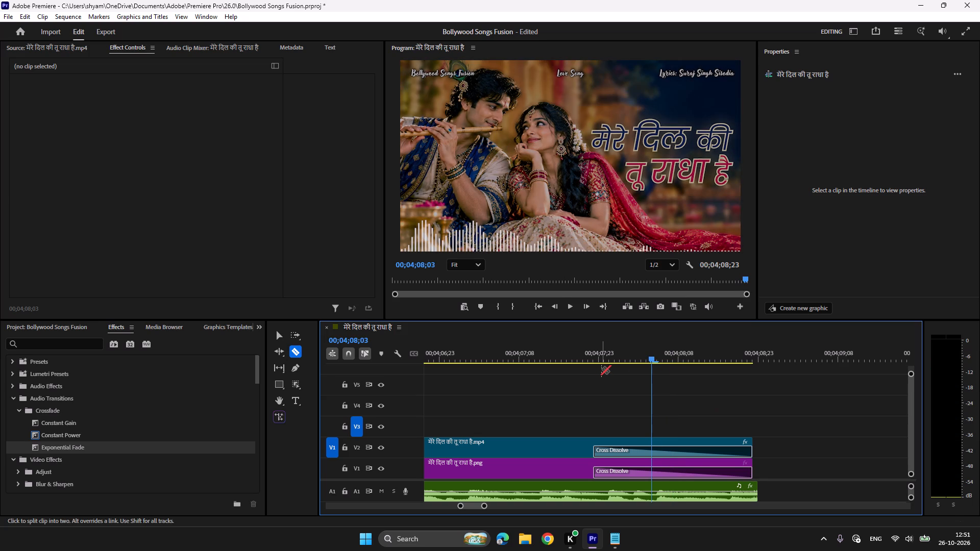
key(Right)
key(Left)
key(c)
click(653, 486)
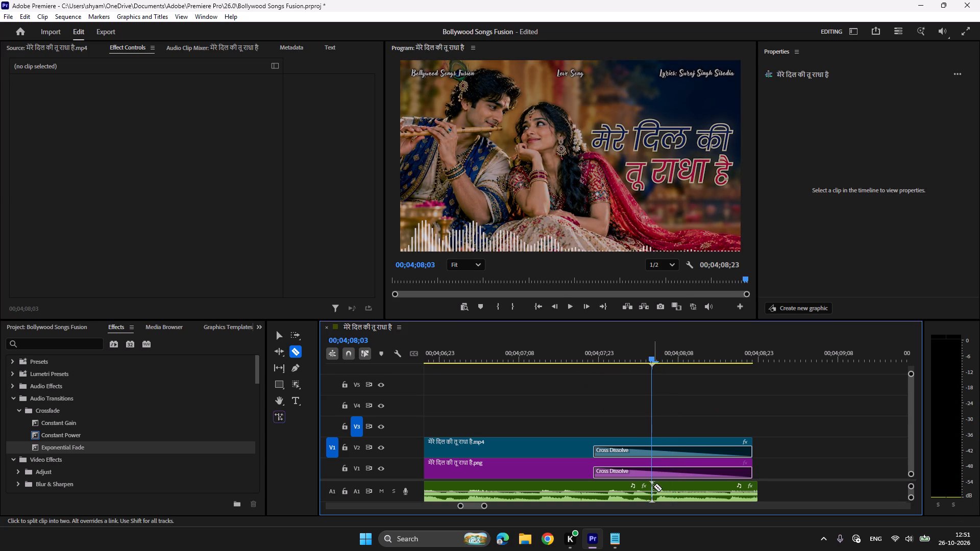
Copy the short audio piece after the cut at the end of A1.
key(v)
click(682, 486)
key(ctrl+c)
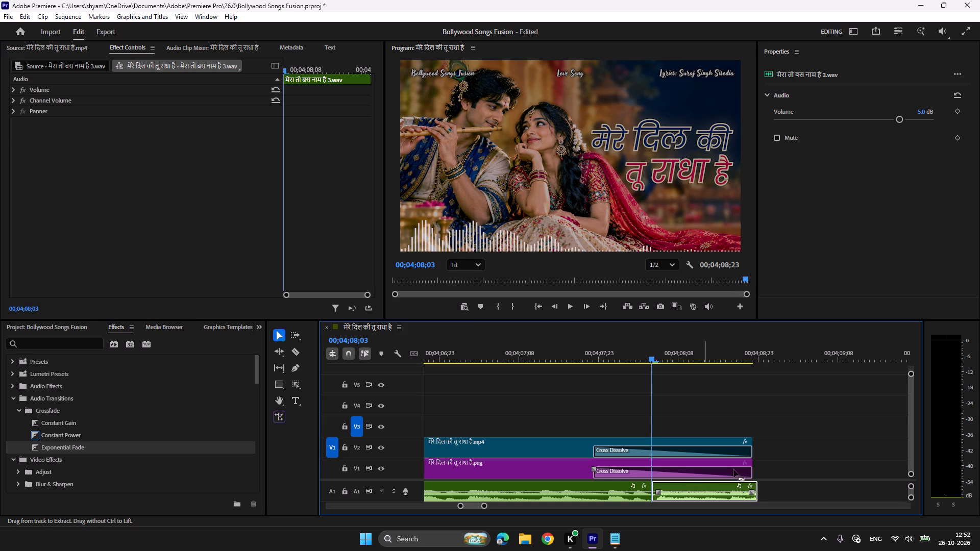
Extend the ends of the .png clip on V1 and the .mp4 clip on V2 to the audio's end at 00;04;08;23.
click(754, 348)
drag(753, 357, 755, 357)
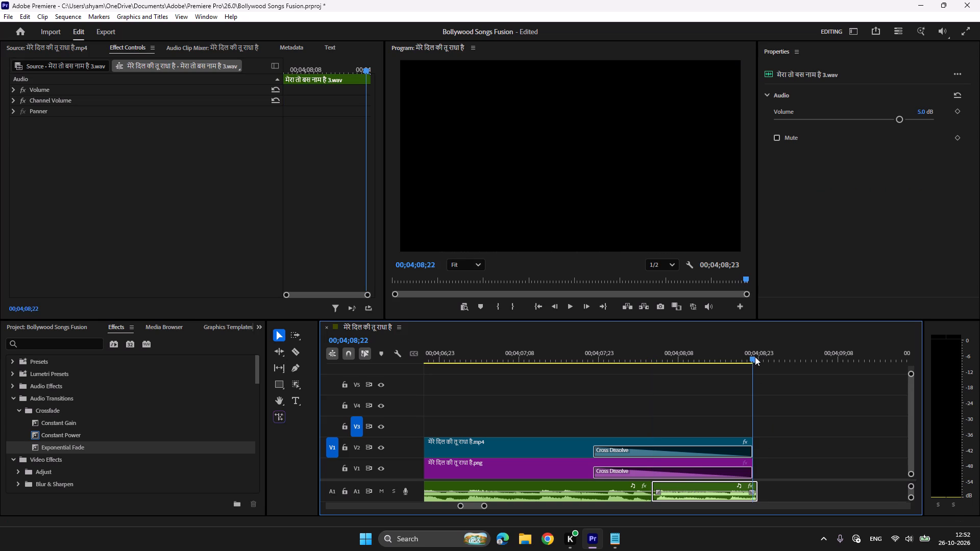
drag(755, 357, 761, 357)
drag(752, 463, 758, 463)
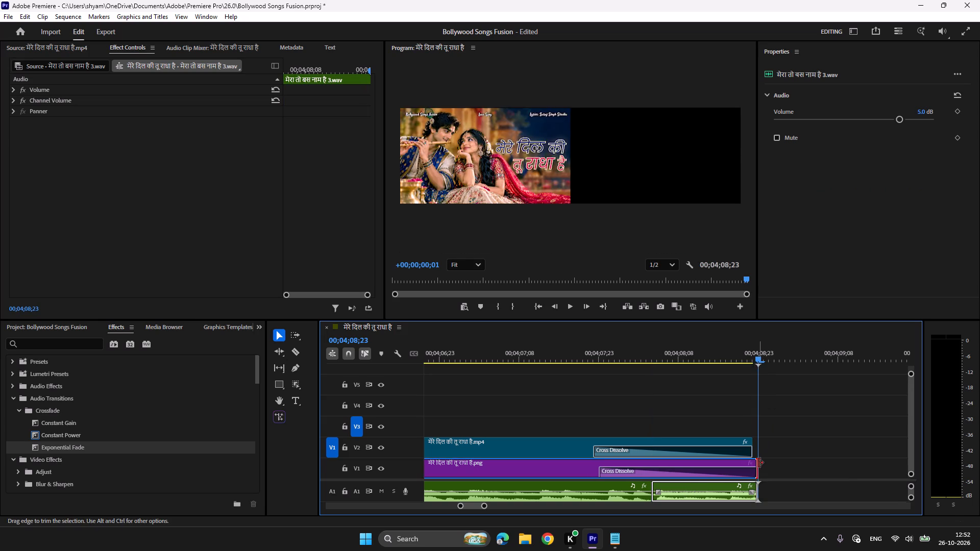
drag(750, 442, 757, 441)
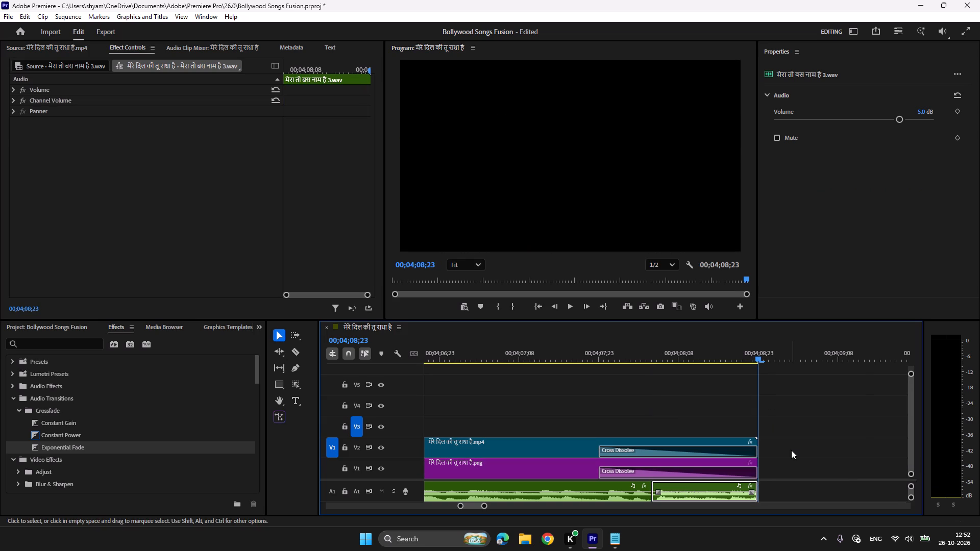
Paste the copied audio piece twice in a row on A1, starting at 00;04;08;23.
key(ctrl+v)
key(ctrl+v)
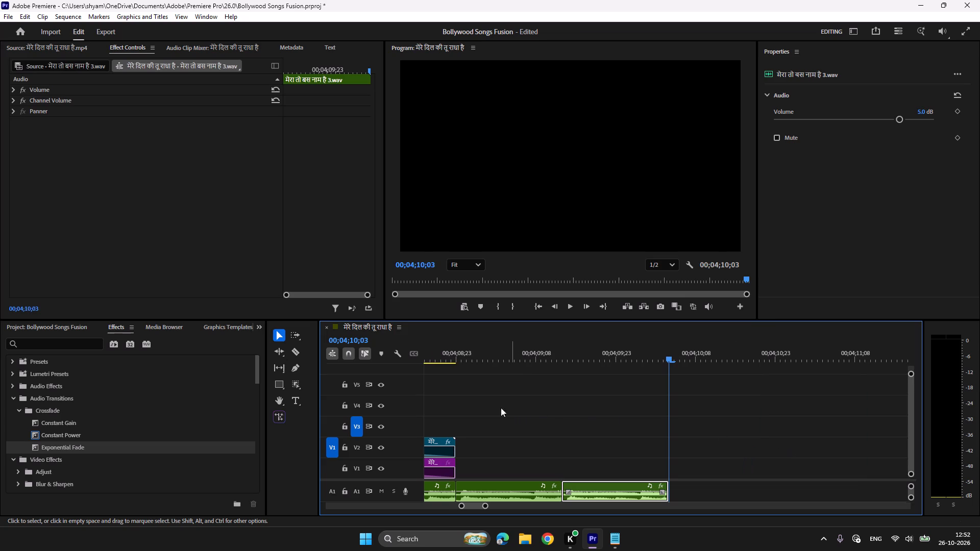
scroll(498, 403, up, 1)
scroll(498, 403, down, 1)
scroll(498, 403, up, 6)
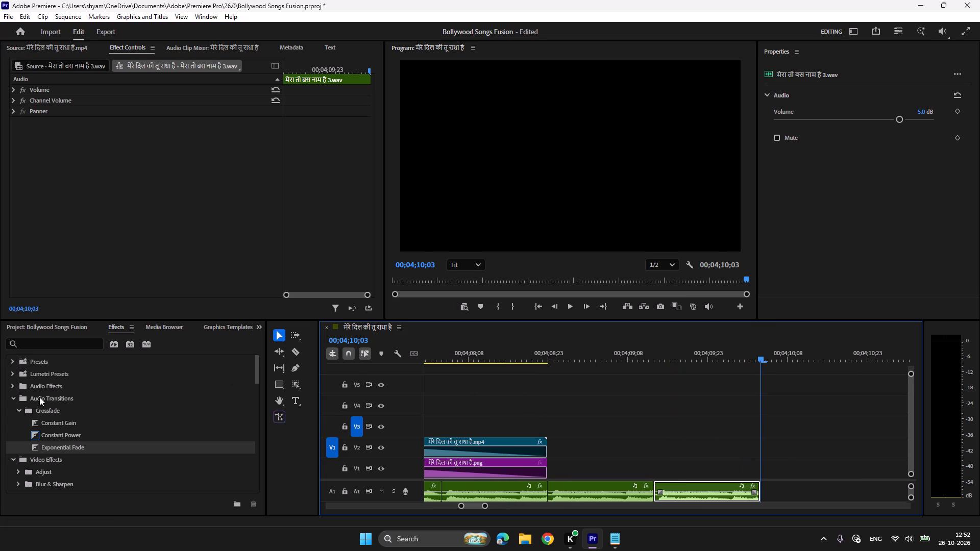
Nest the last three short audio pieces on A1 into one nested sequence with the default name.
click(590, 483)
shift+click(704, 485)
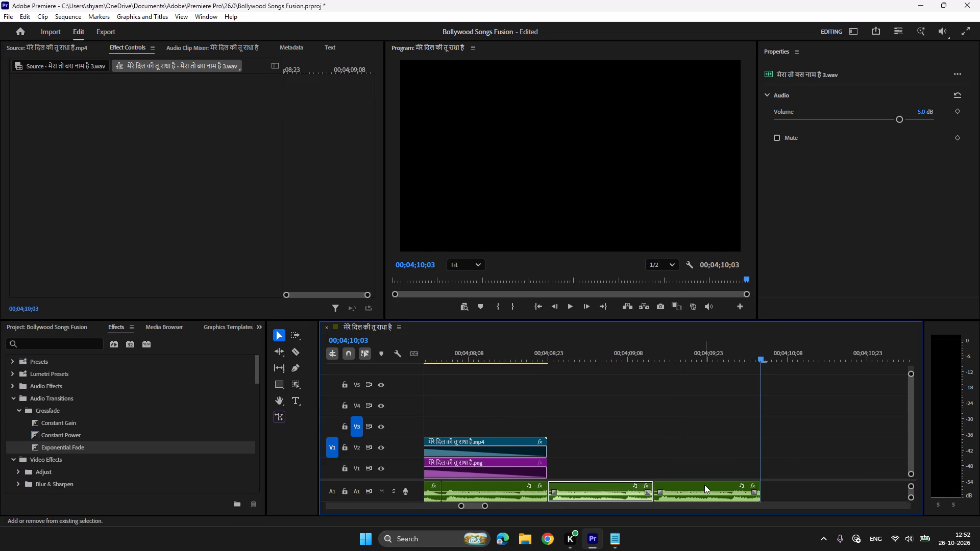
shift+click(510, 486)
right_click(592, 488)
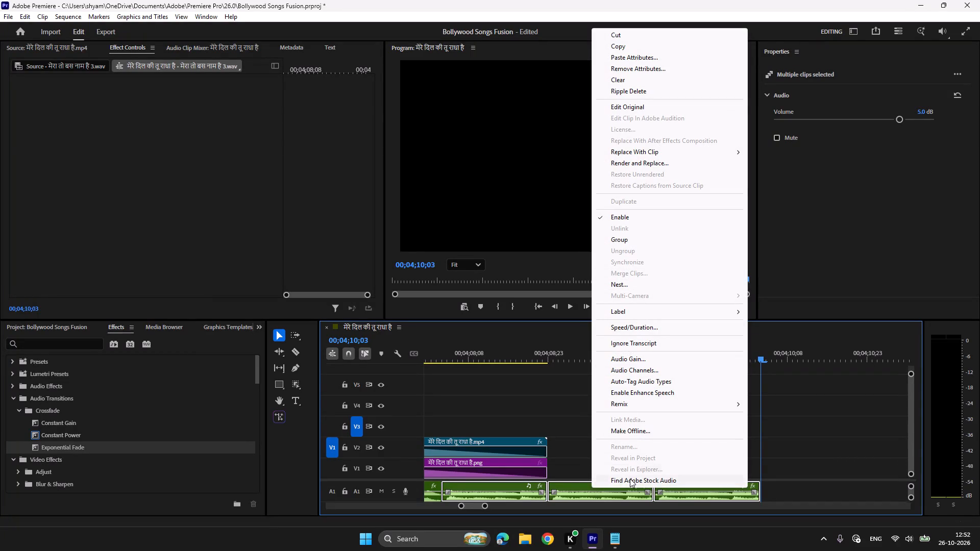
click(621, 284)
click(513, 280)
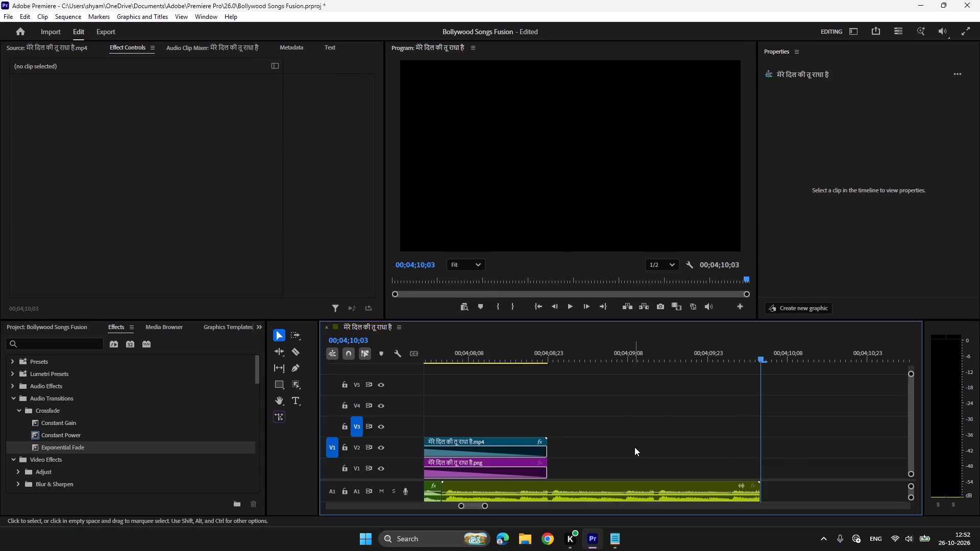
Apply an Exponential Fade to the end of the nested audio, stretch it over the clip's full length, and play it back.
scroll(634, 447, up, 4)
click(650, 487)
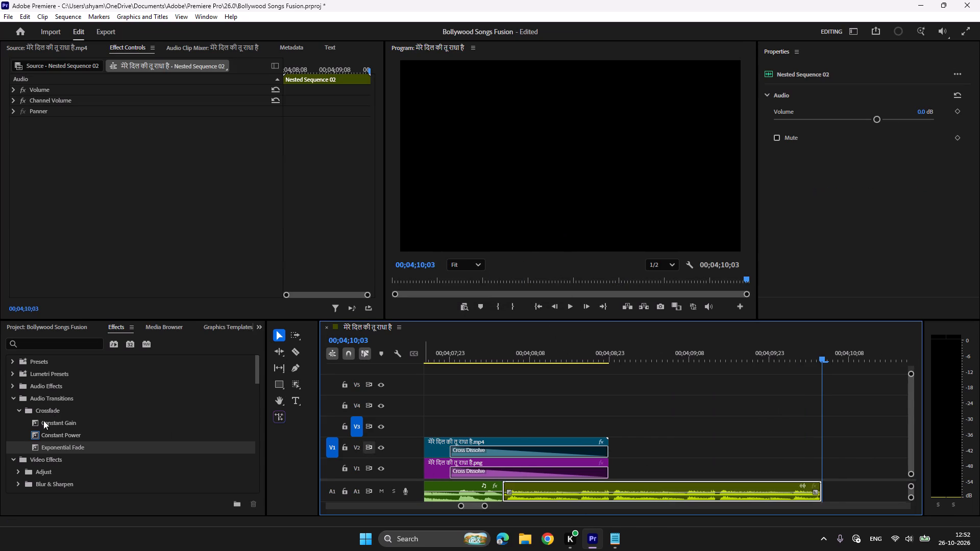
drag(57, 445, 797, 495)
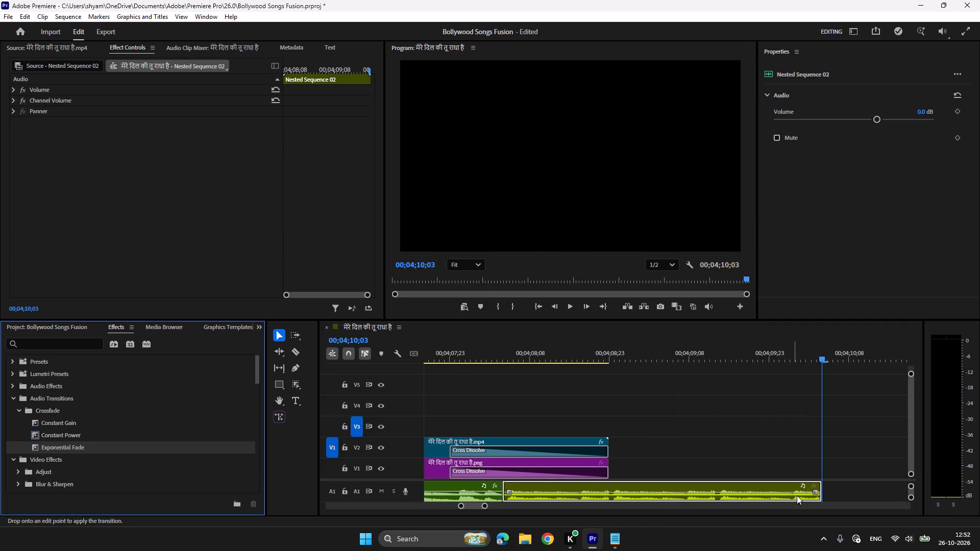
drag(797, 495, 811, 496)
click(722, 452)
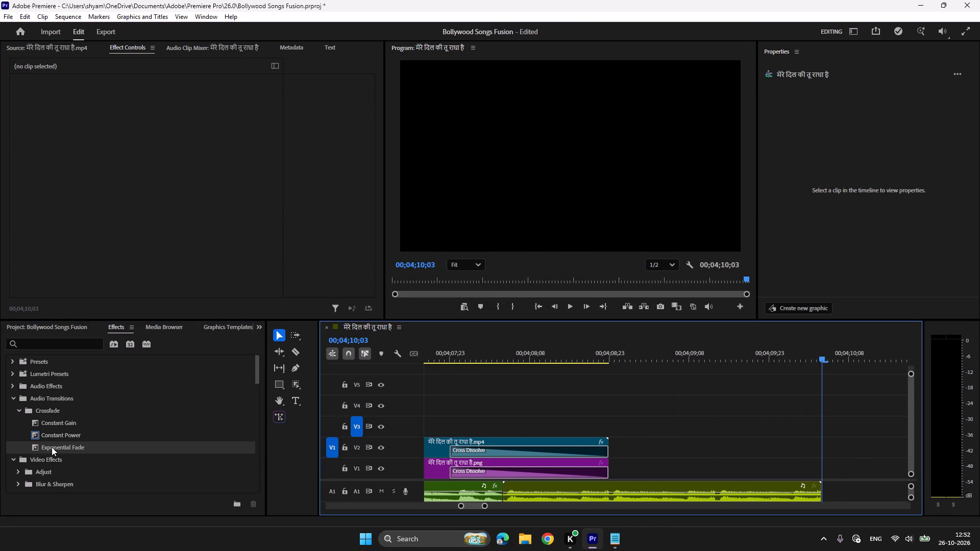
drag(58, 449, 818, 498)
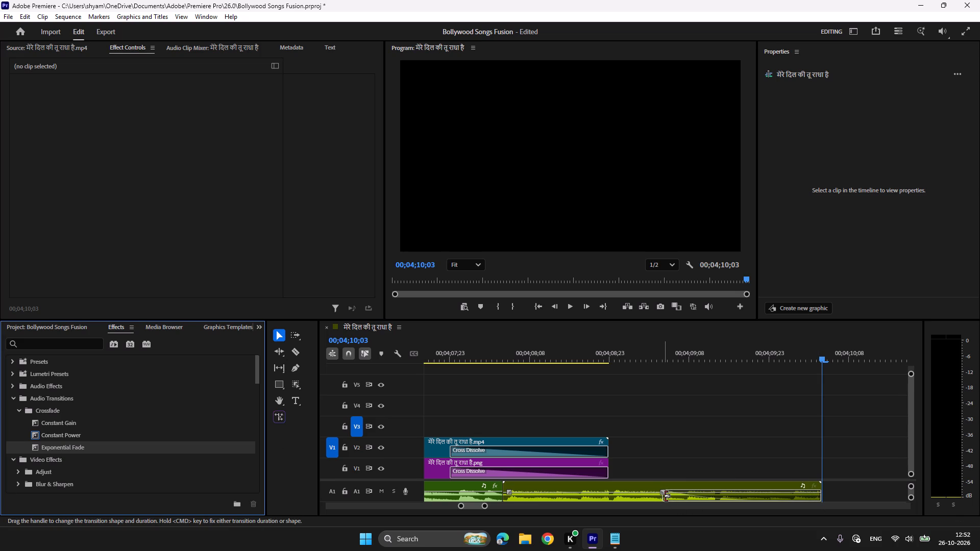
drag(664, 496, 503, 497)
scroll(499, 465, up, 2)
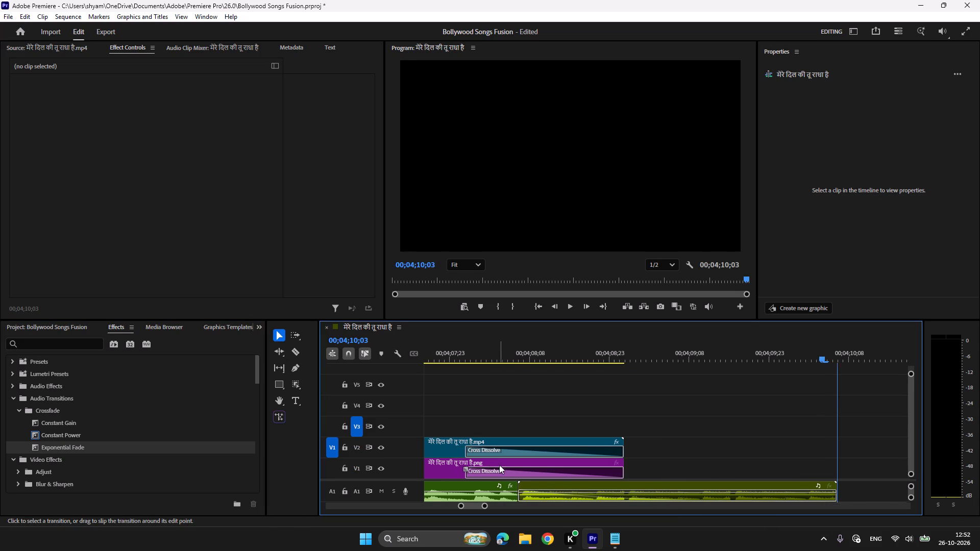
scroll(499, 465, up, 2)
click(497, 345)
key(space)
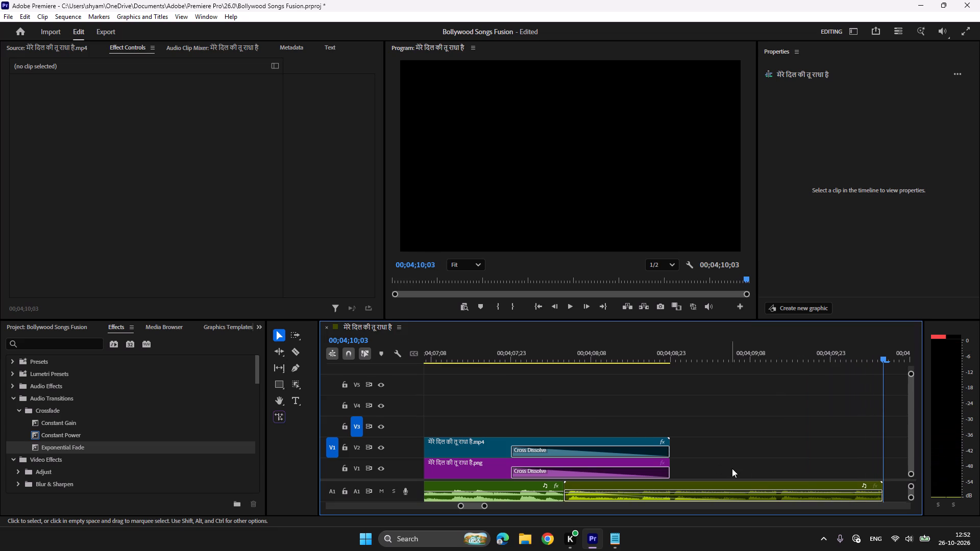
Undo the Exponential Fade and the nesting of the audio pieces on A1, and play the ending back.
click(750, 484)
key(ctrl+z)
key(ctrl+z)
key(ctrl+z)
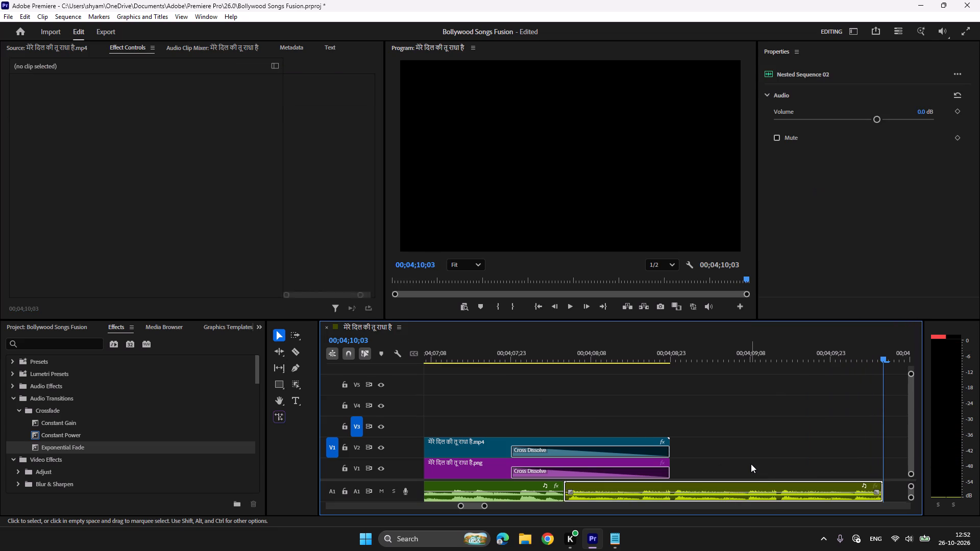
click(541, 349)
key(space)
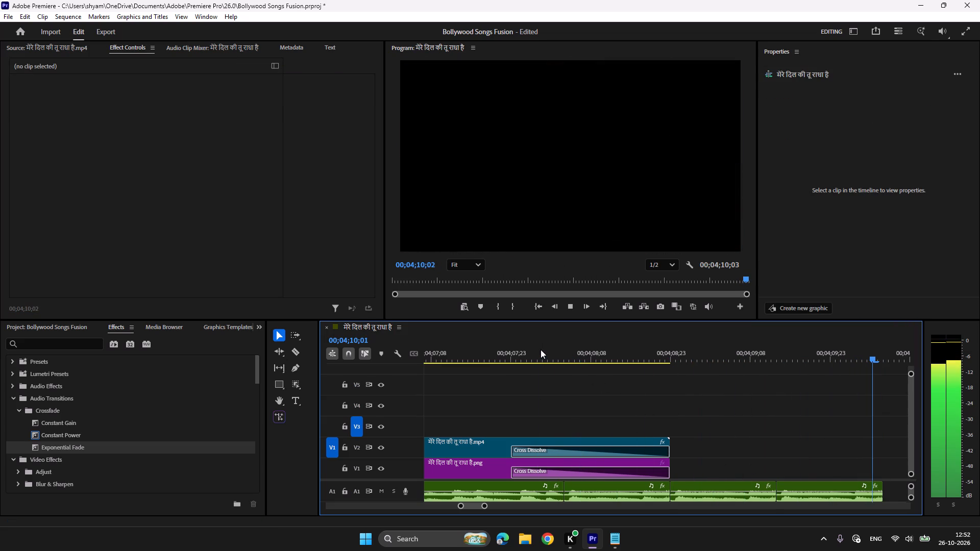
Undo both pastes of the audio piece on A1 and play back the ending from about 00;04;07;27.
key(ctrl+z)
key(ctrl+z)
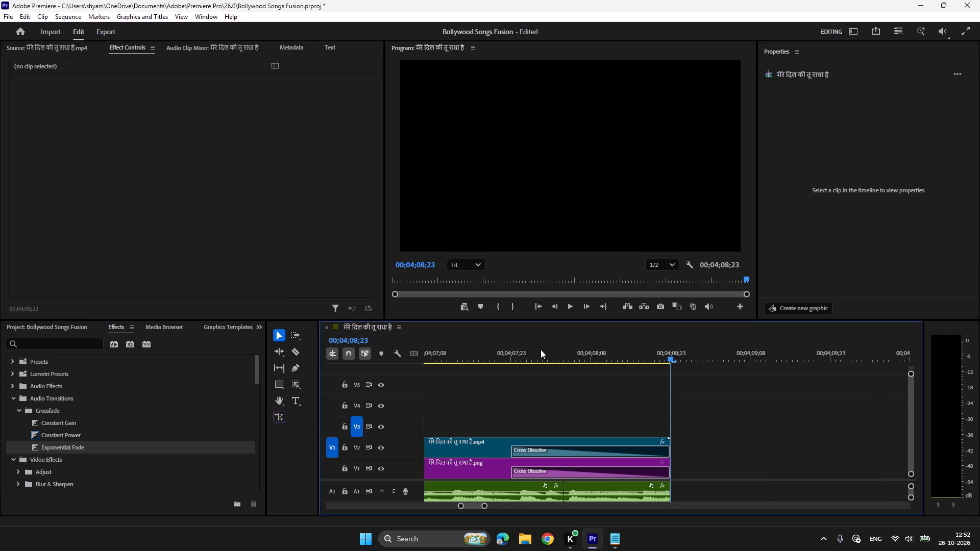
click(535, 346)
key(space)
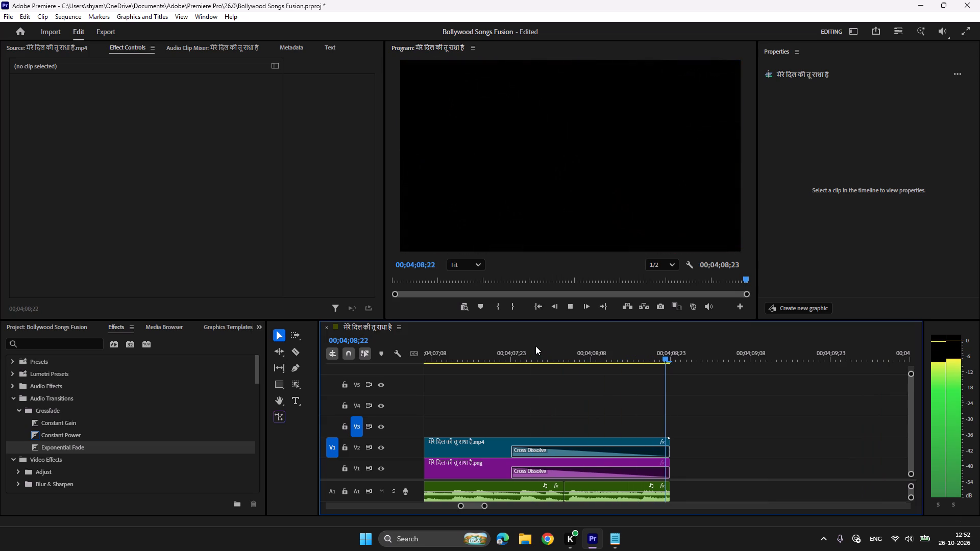
Play back the ending repeatedly from about 00;04;07;27 and 00;04;07;16 to check how the audio and picture finish.
click(535, 344)
key(space)
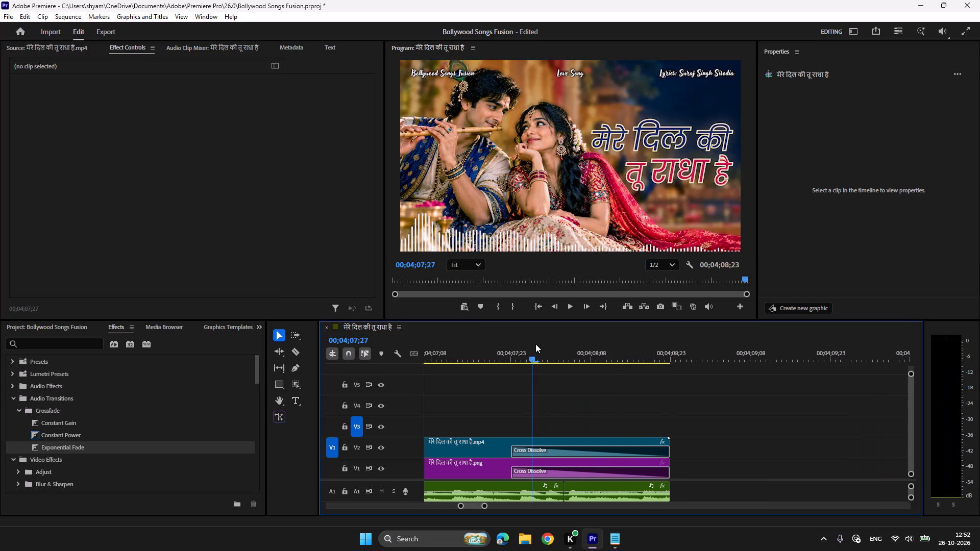
key(space)
click(530, 345)
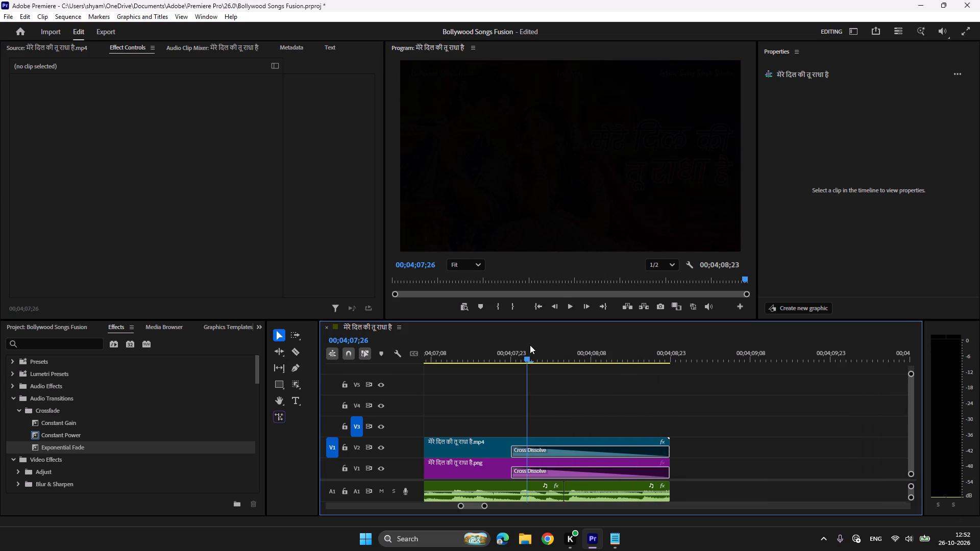
key(space)
click(475, 347)
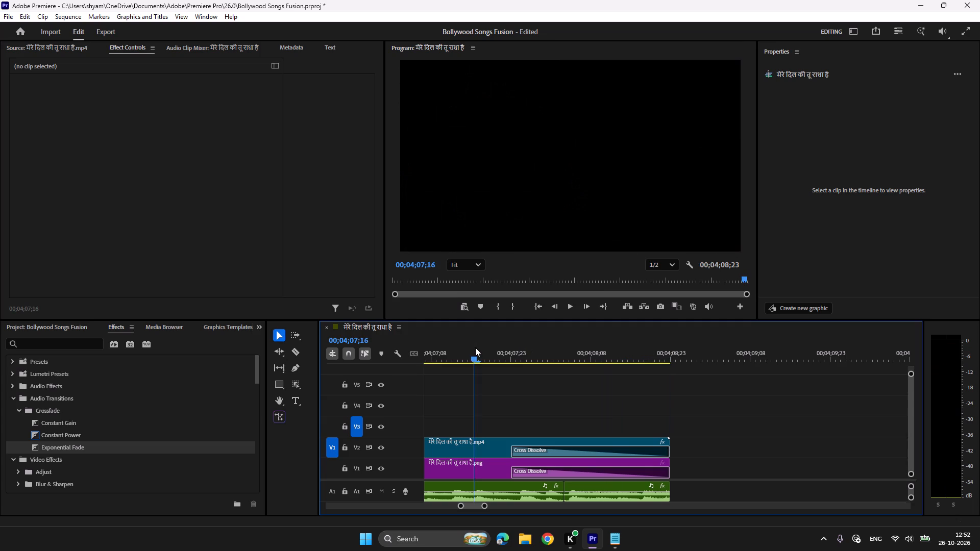
key(space)
key(space)
Delete the last short audio piece on A1 and play back the ending of the sequence.
click(607, 485)
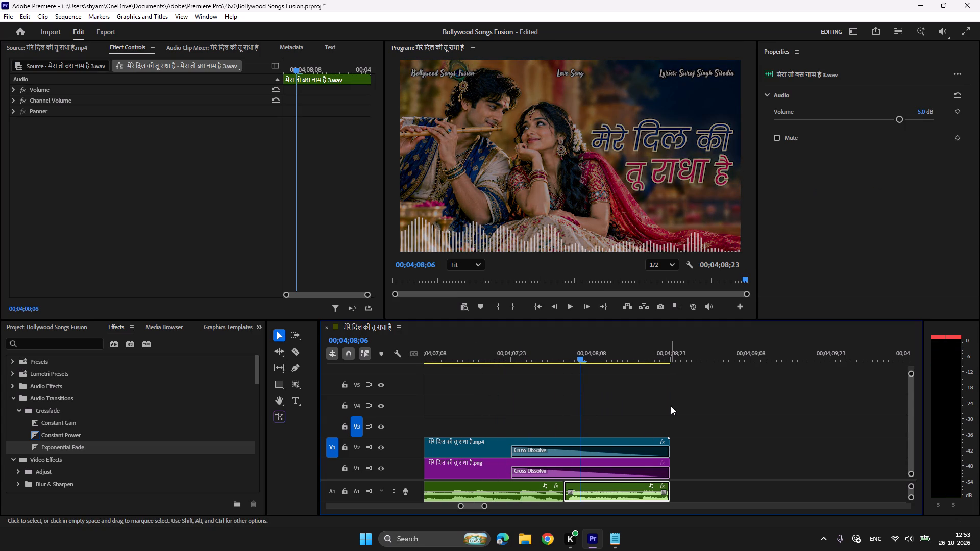
key(Delete)
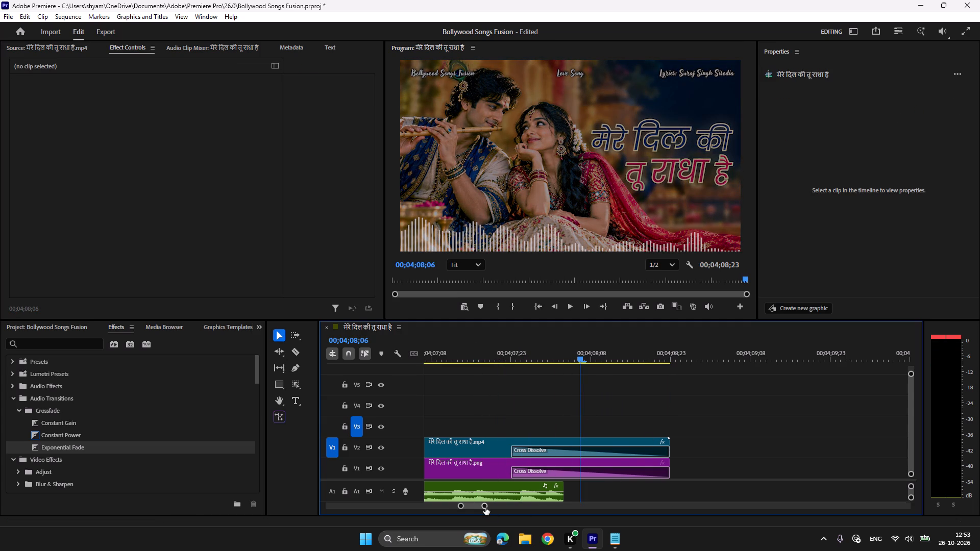
drag(485, 507, 571, 514)
click(553, 356)
key(space)
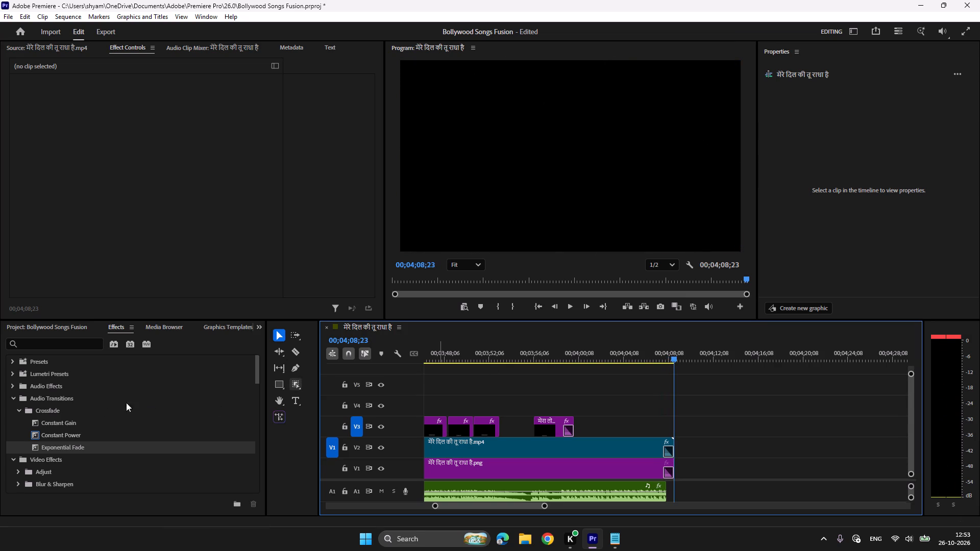
Apply an Exponential Fade to the end of the A1 audio, lengthen it to 00;00;08;29, and play back the ending.
drag(64, 448, 663, 495)
click(616, 358)
key(space)
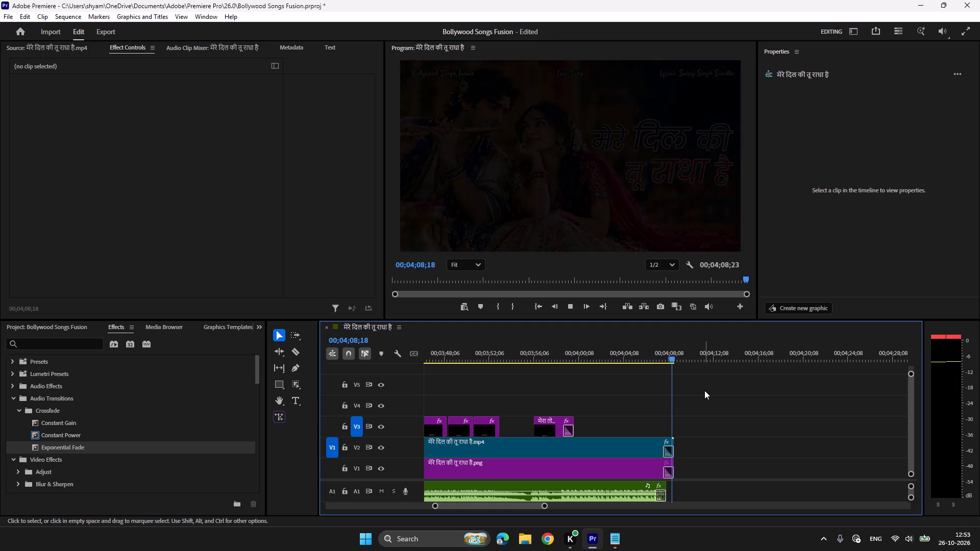
click(658, 496)
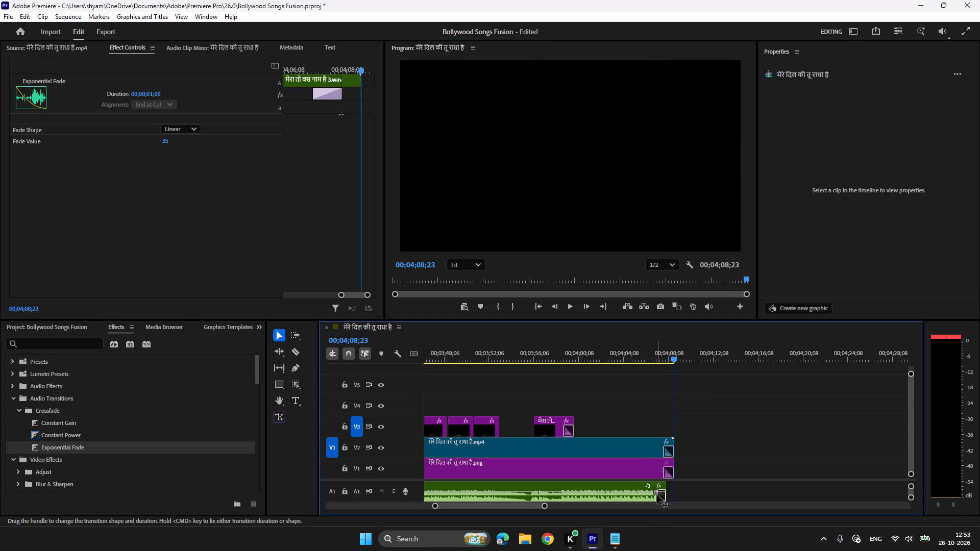
drag(656, 495, 620, 495)
click(523, 348)
key(space)
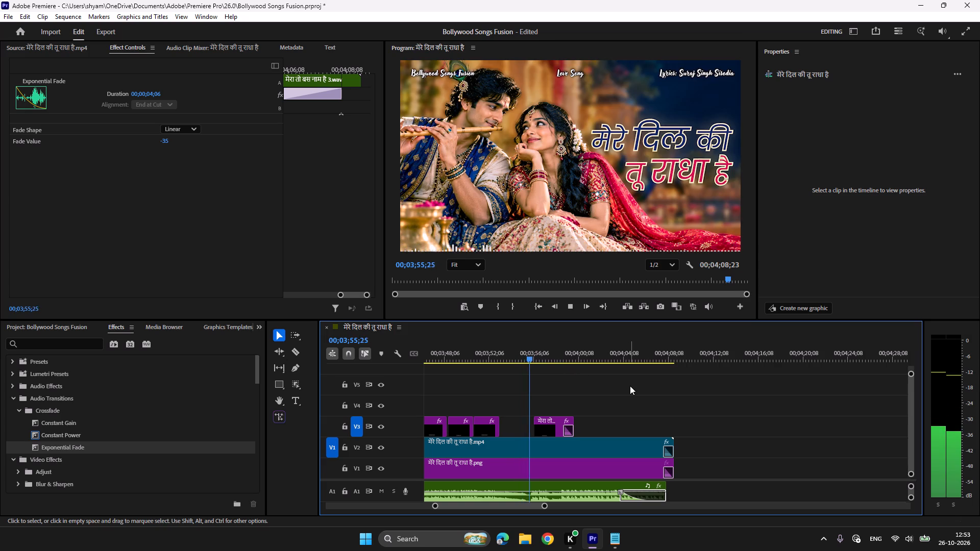
key(space)
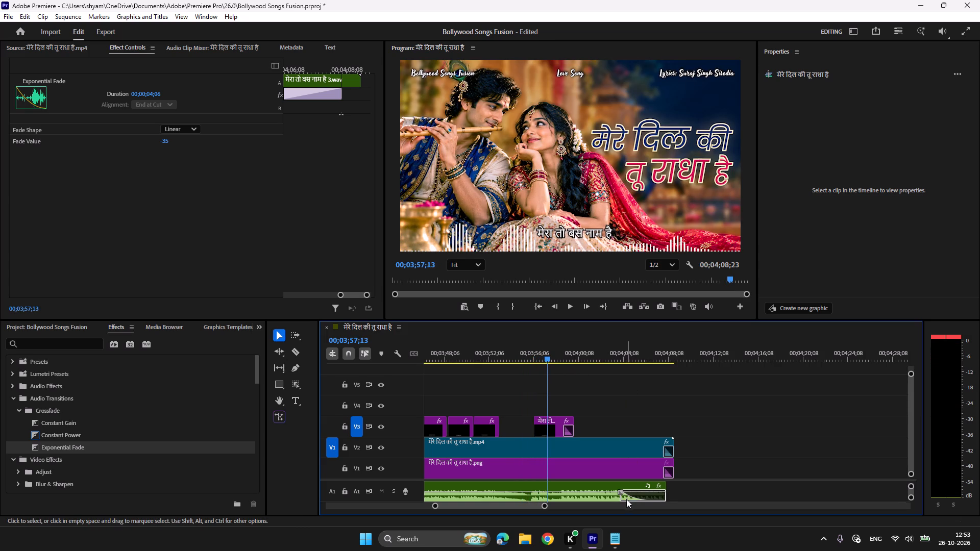
drag(620, 495, 572, 495)
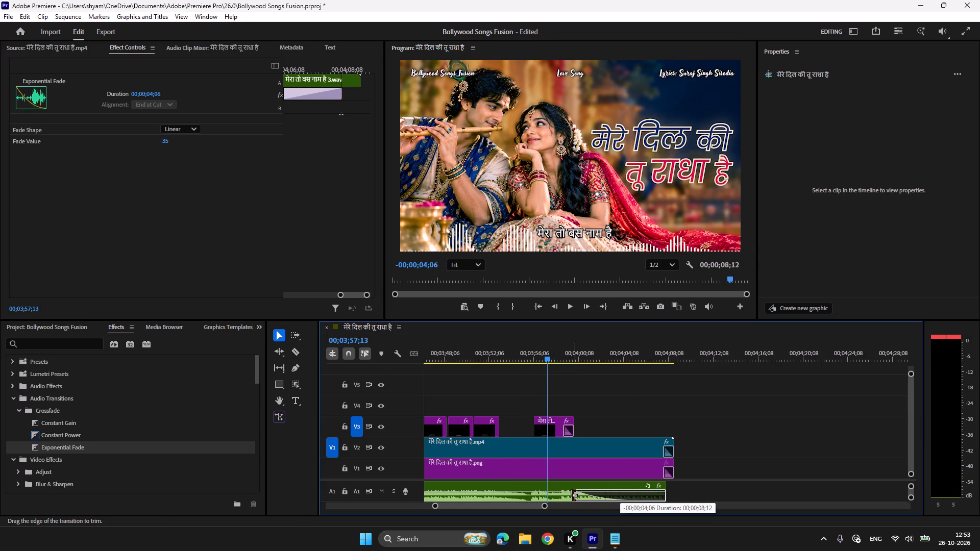
drag(572, 495, 567, 495)
key(space)
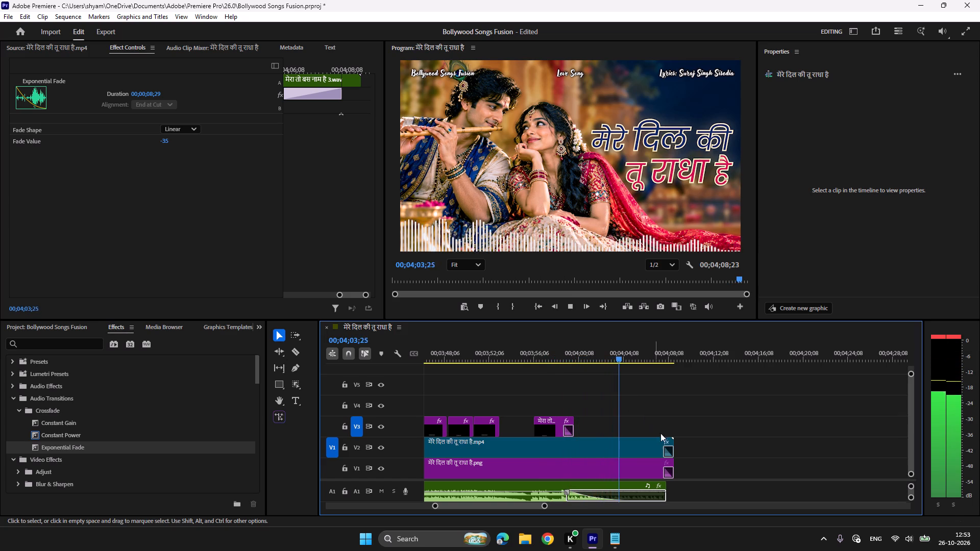
Trim the ends of the V1 image and V2 video to the audio's end at 00;04;08;03, play it back, and save.
drag(674, 463, 665, 463)
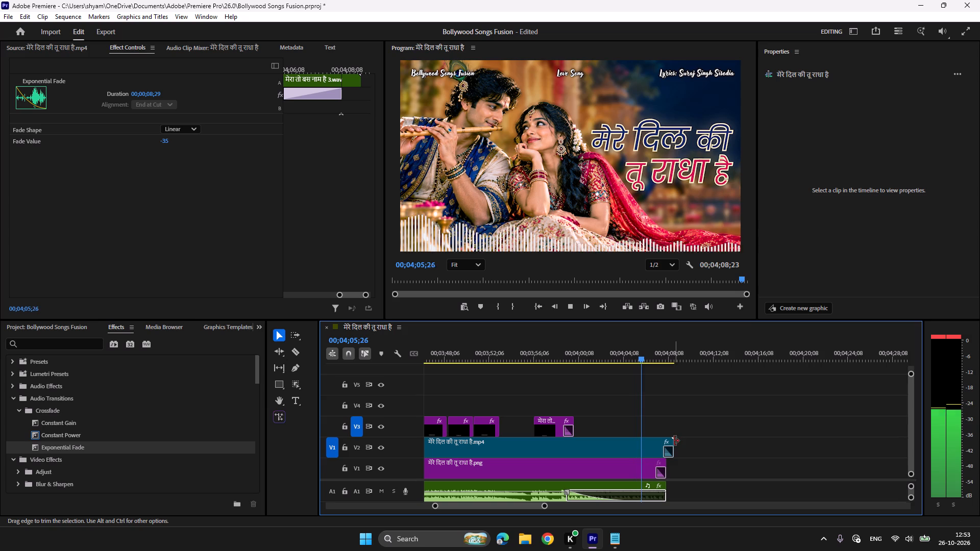
drag(673, 441, 664, 441)
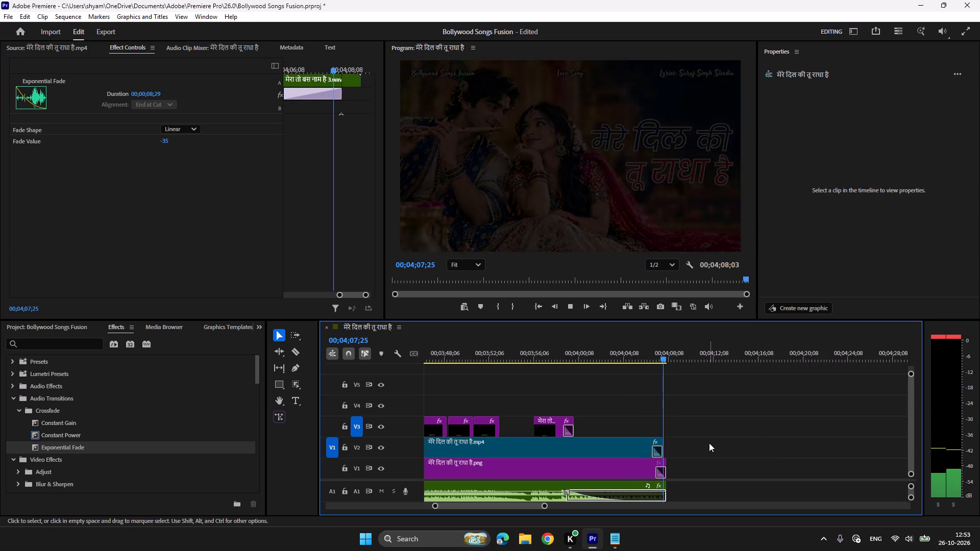
click(661, 440)
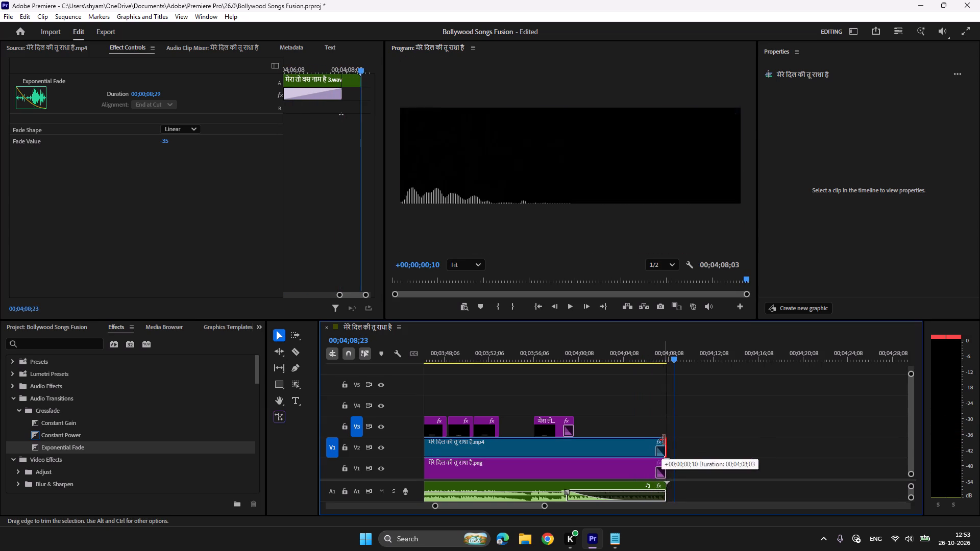
click(650, 348)
key(space)
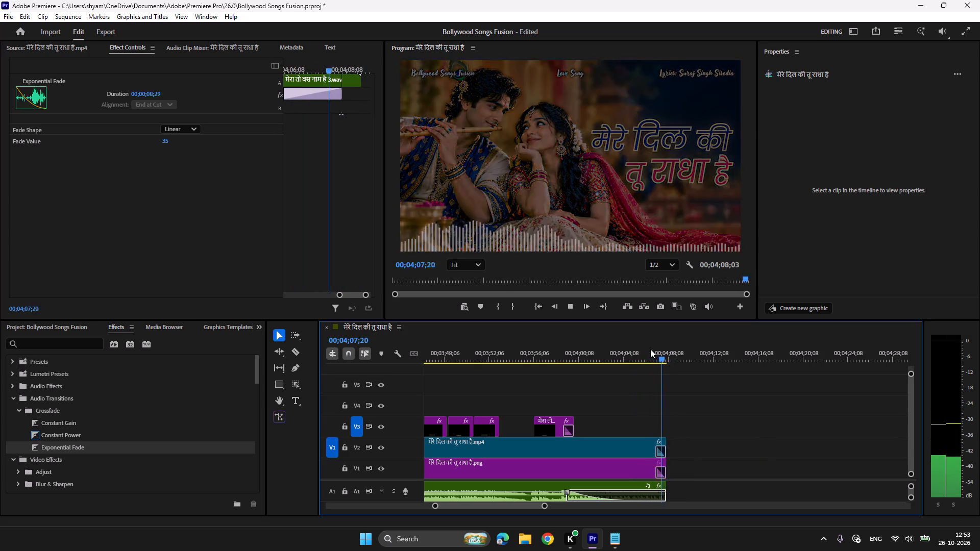
key(ctrl+s)
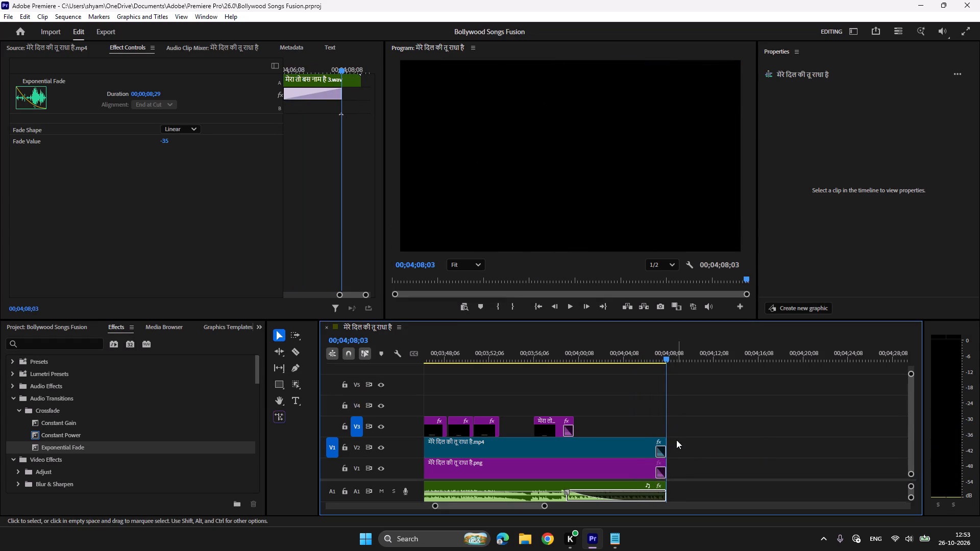
Trim the V2 video to end about one second before the image and audio, play back the ending, and save.
drag(664, 440, 657, 440)
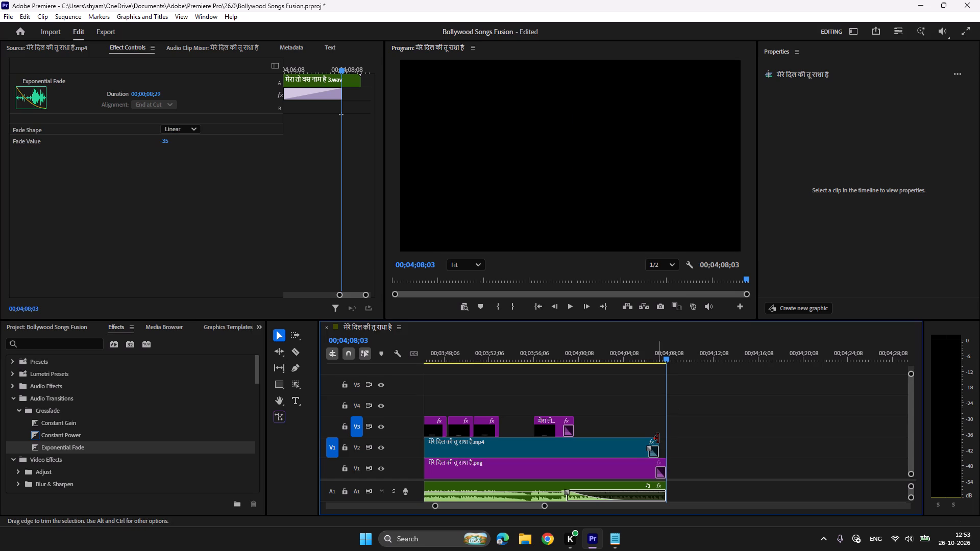
click(658, 438)
click(641, 353)
key(space)
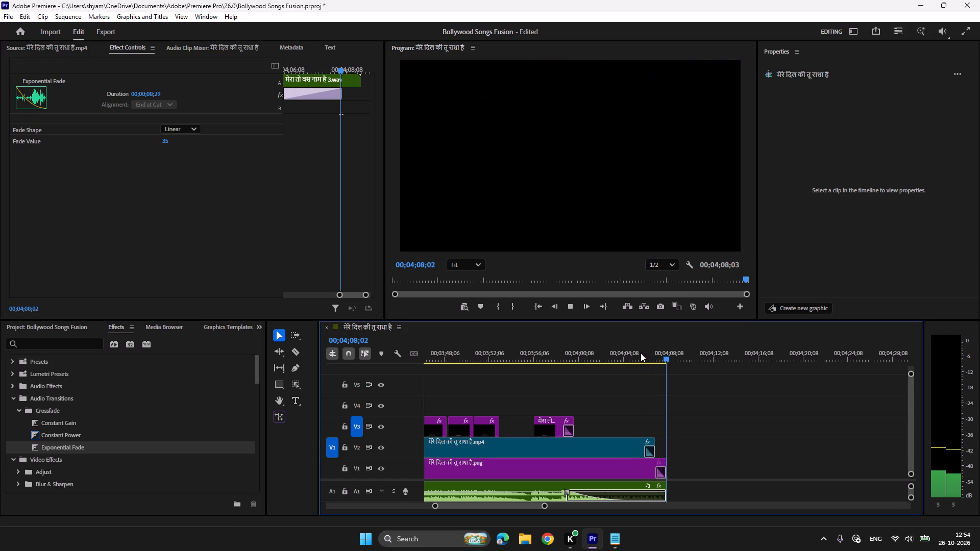
key(ctrl+s)
Export the entire sequence as मेरे दिल की तू राधा है.mp4 in H.264 with the Match Source - Adaptive High Bitrate preset.
click(105, 34)
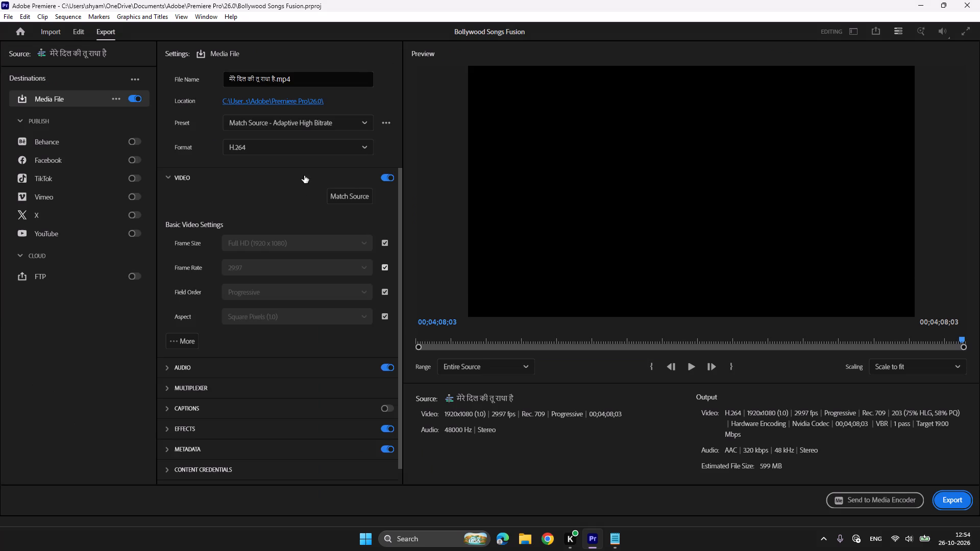
click(647, 338)
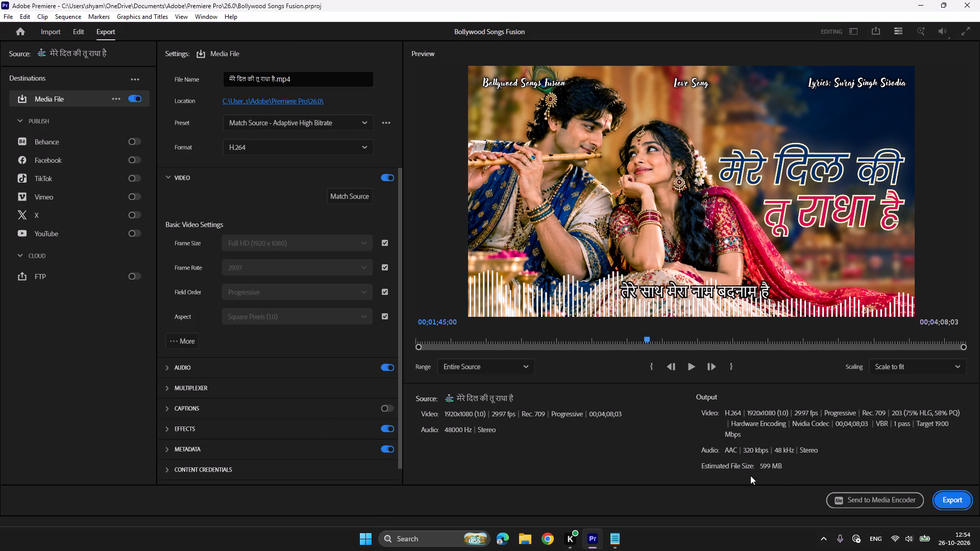
click(954, 499)
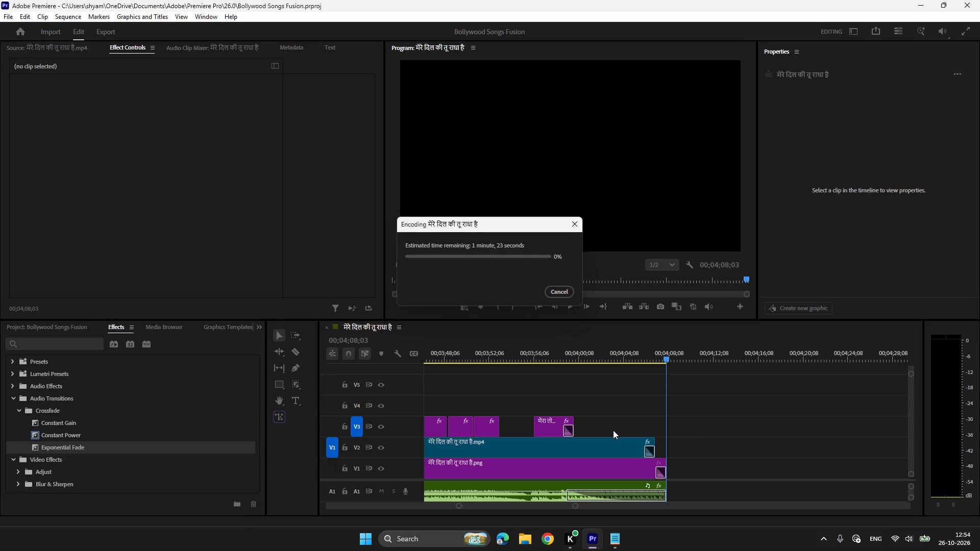